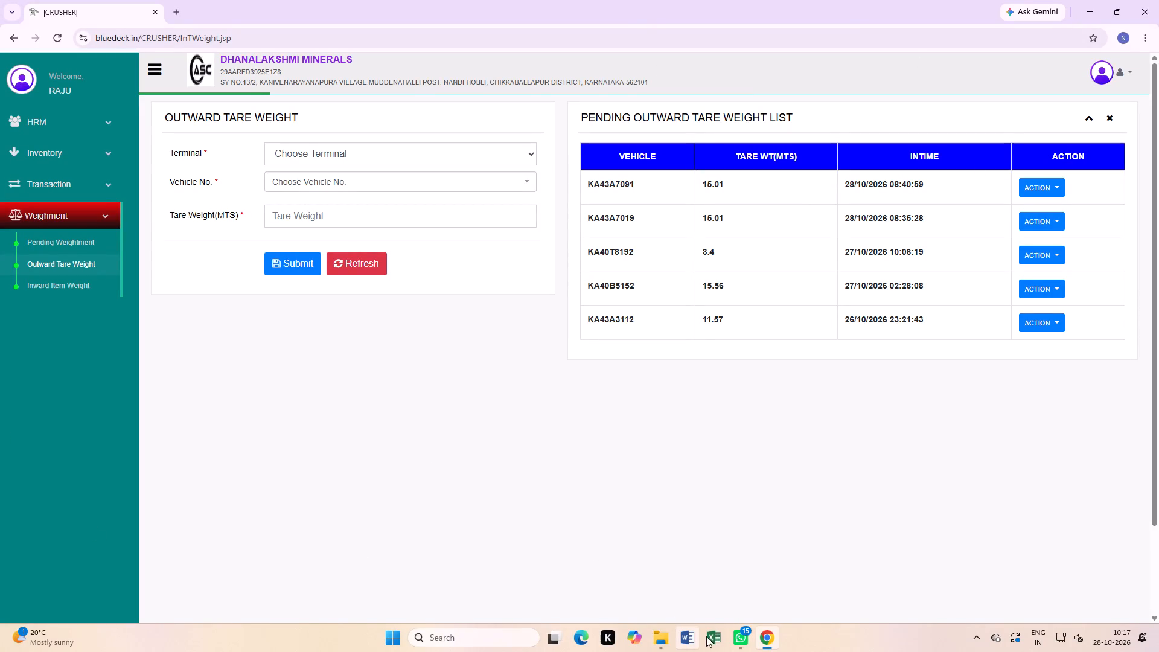
Open the SSS Plant Details workbook from the SSS Plant folder in Minerals and go to its Oct-26 sheet.
click(658, 645)
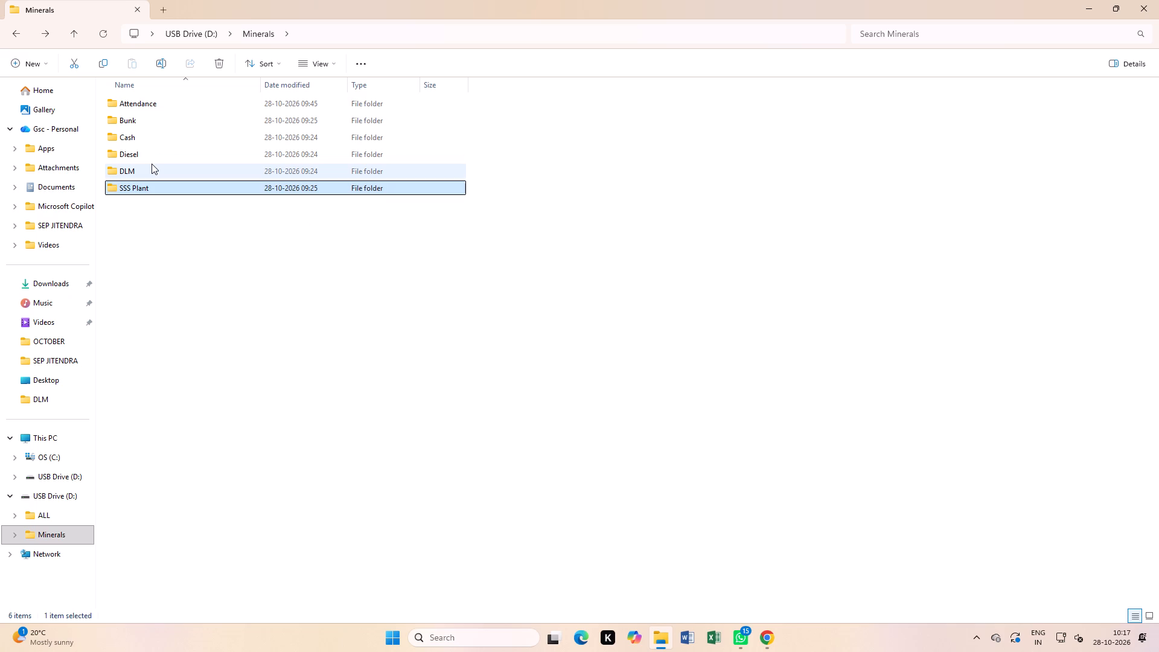
double_click(181, 188)
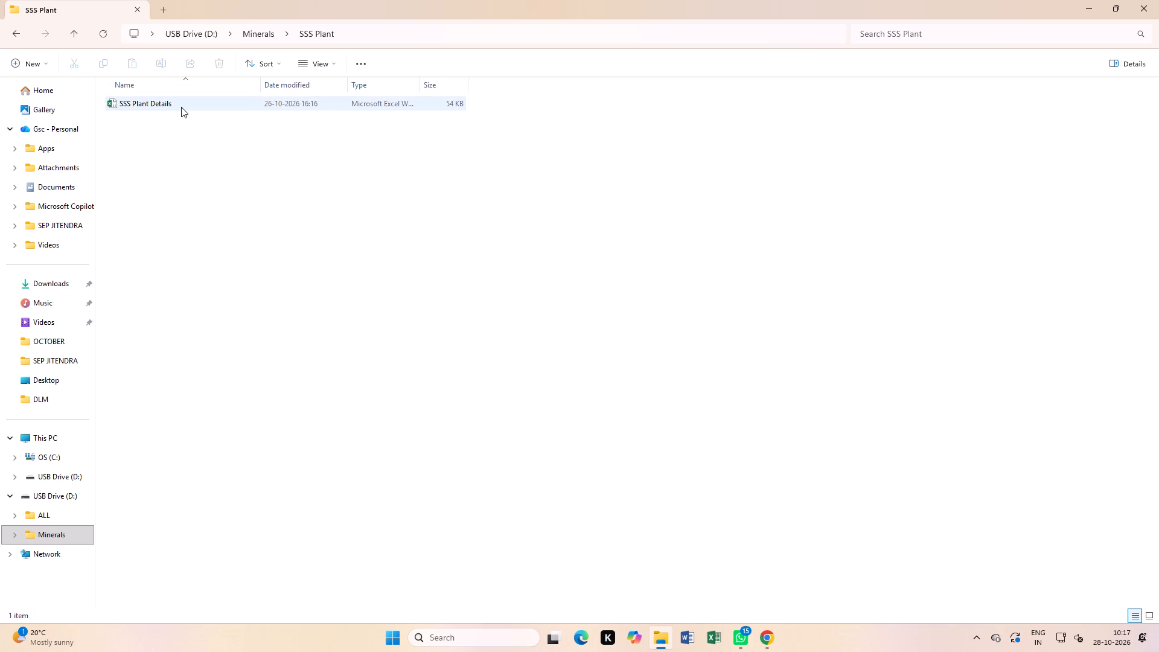
double_click(181, 107)
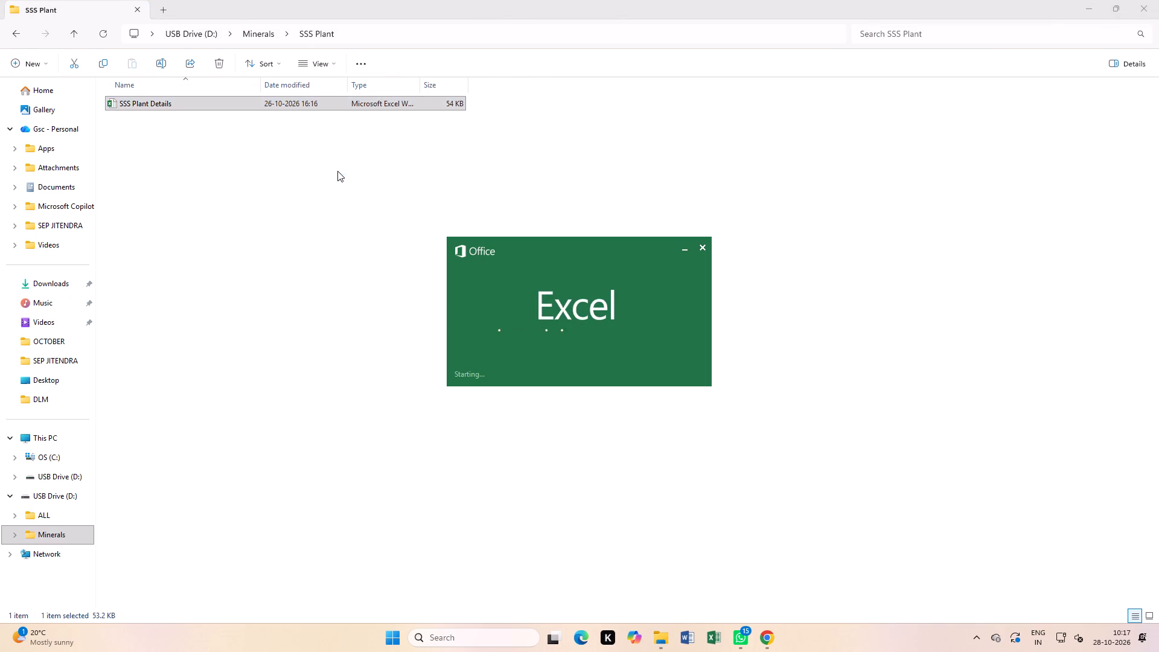
click(217, 599)
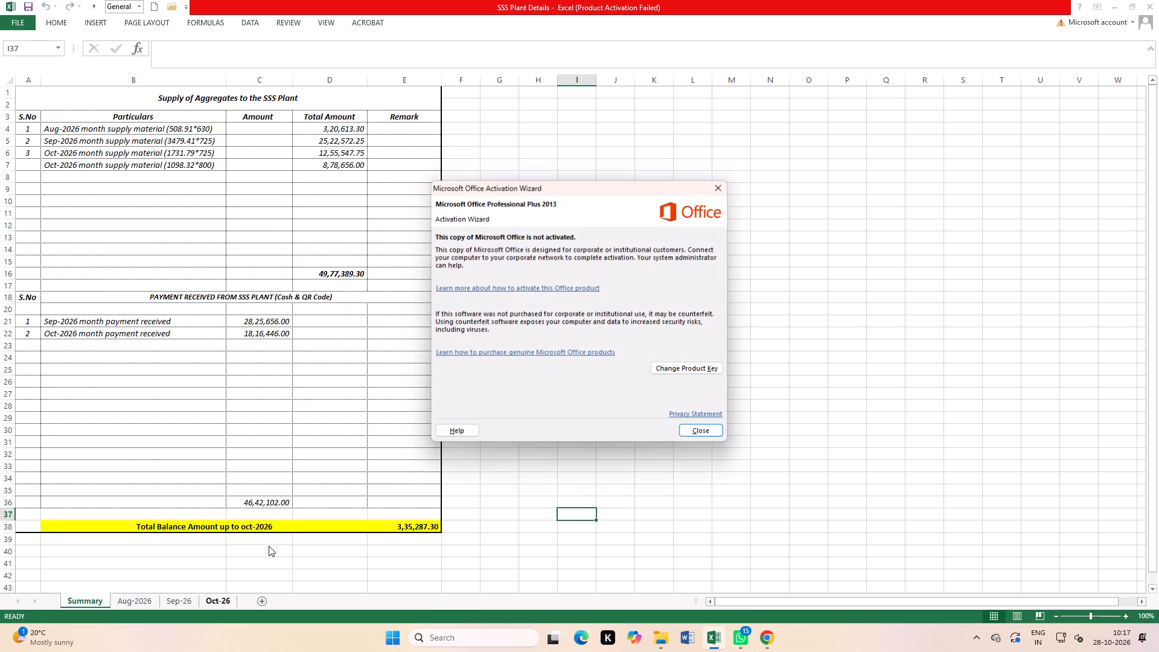
click(696, 435)
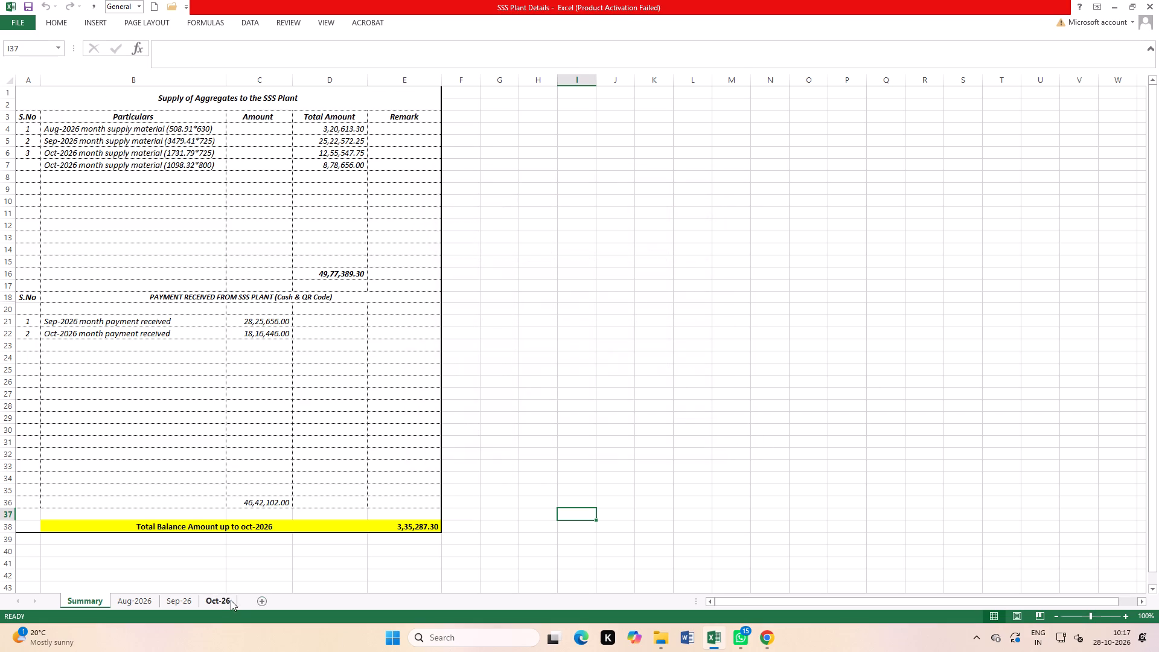
click(228, 601)
Continue the serial numbers in column A from 27 to 40 for the 23-10-2026 and 24-10-2026 payments in rows 119 to 132.
scroll(299, 420, down, 2)
scroll(225, 325, up, 2)
click(73, 218)
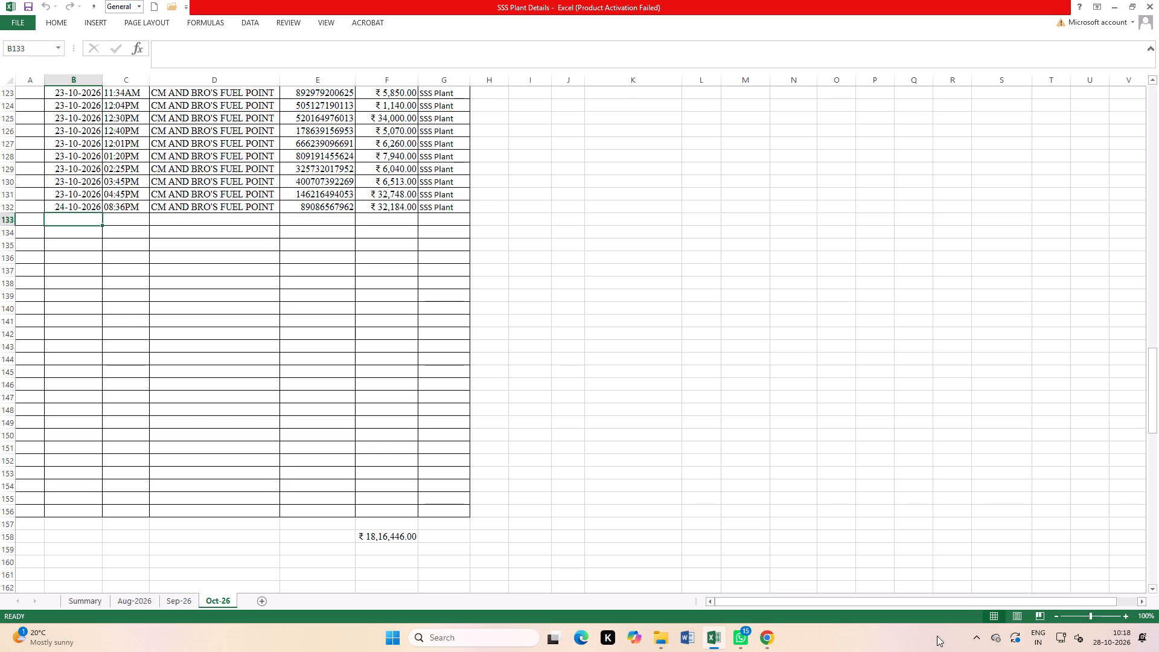
scroll(266, 339, up, 7)
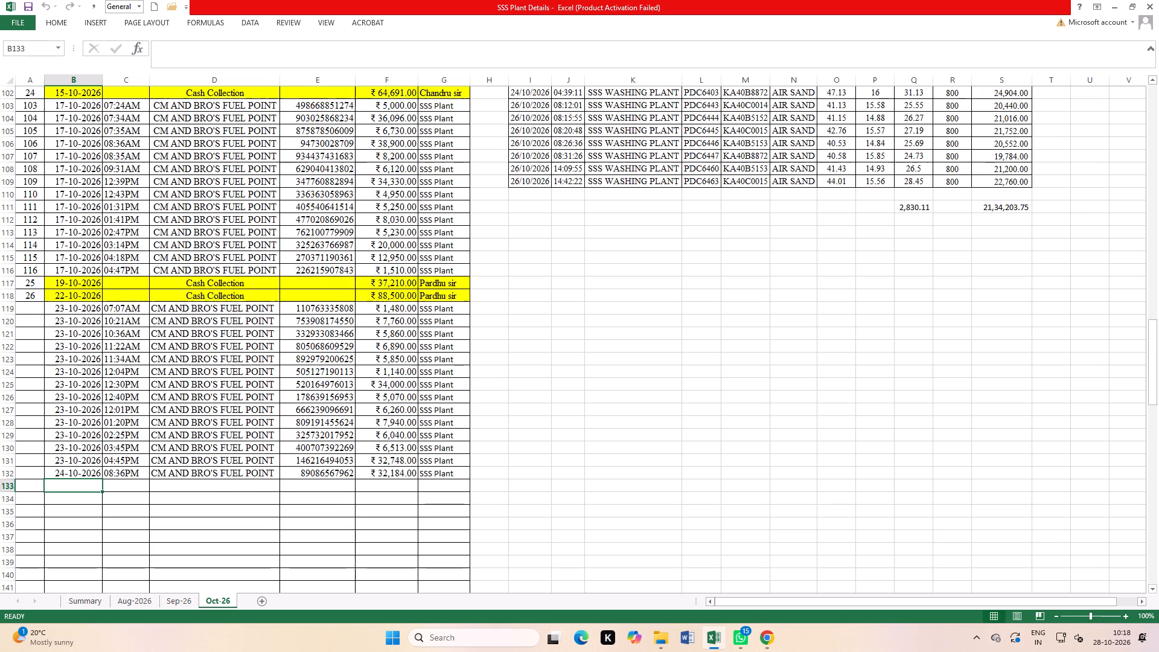
scroll(234, 331, up, 1)
scroll(146, 327, down, 4)
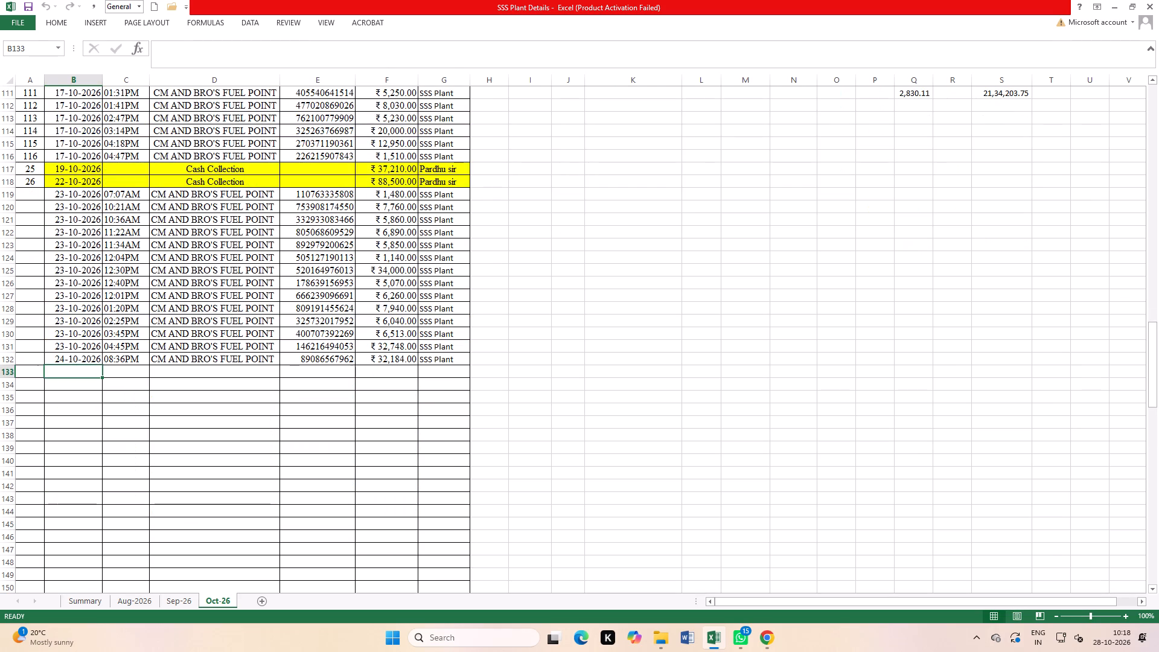
drag(30, 167, 30, 175)
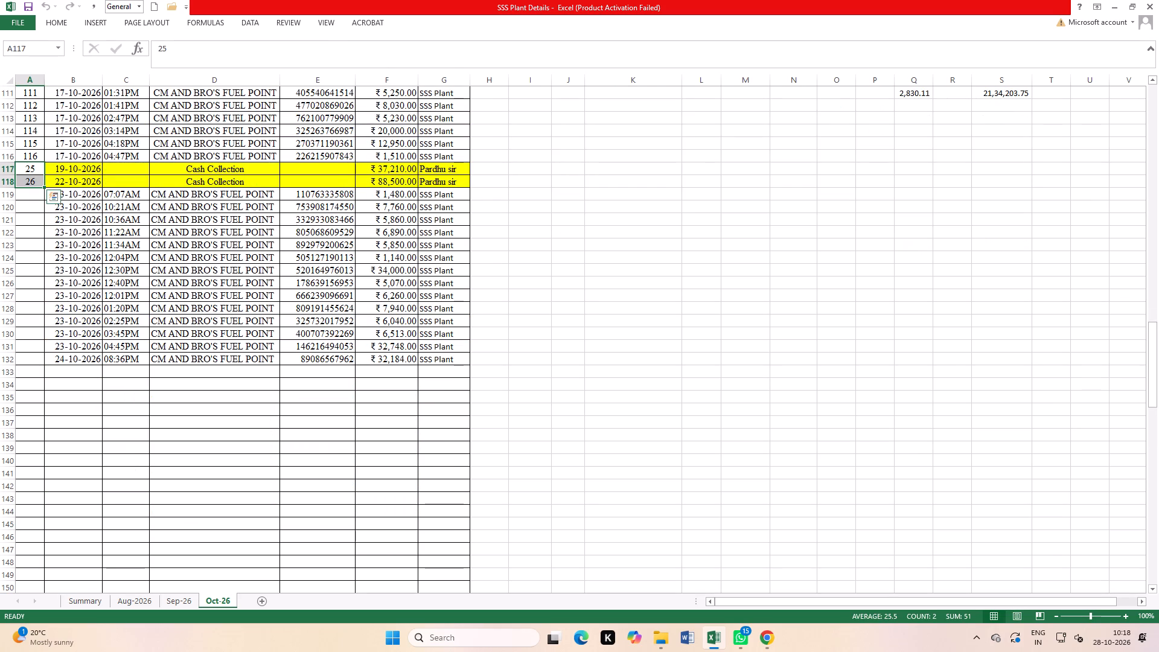
double_click(46, 188)
click(98, 401)
Start a payment entry in row 133 with date 27-10-2026, time 07:17AM and the name CM AND BRO'S FUEL POINT repeated from above.
click(88, 371)
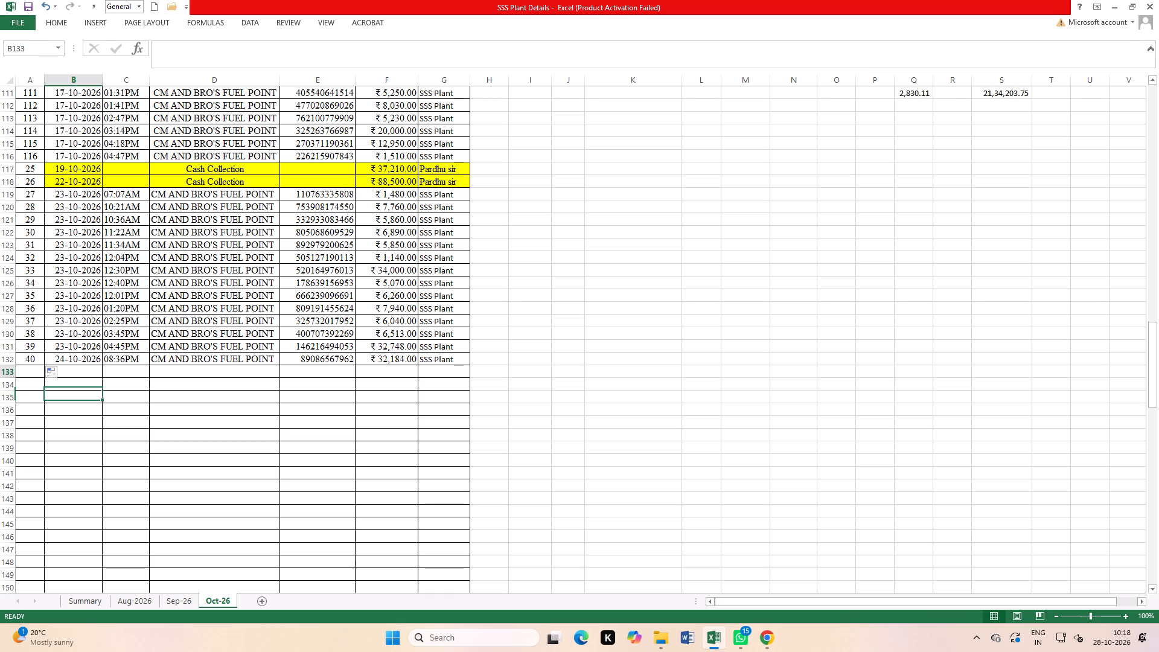
key(ctrl+d)
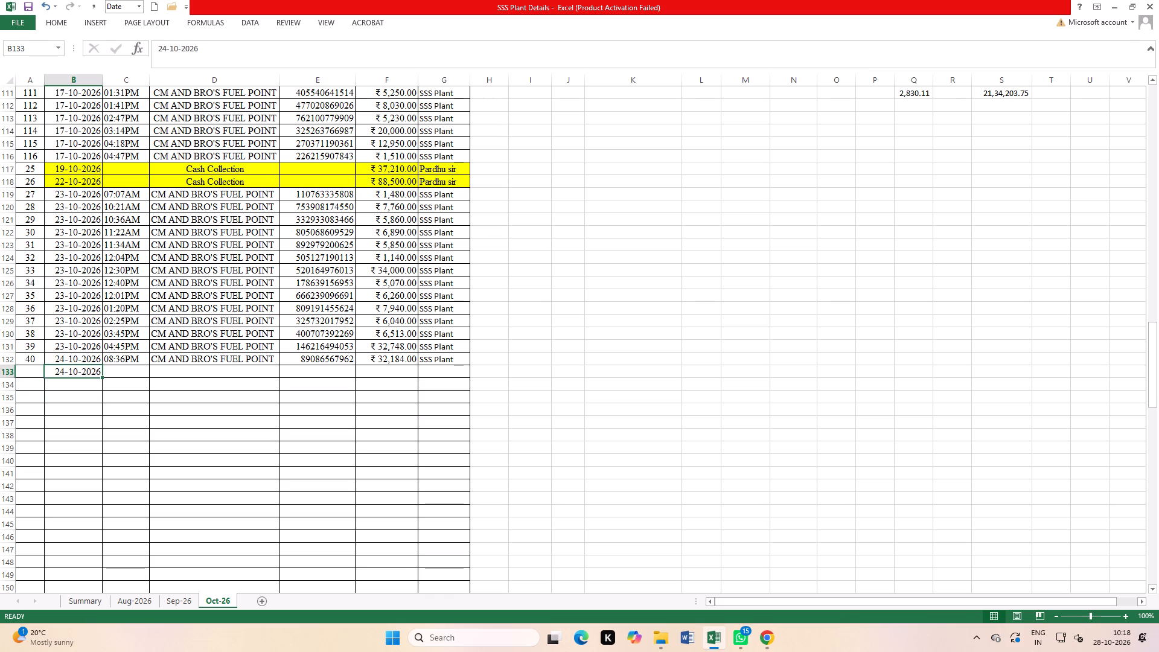
double_click(63, 374)
key(BackSpace)
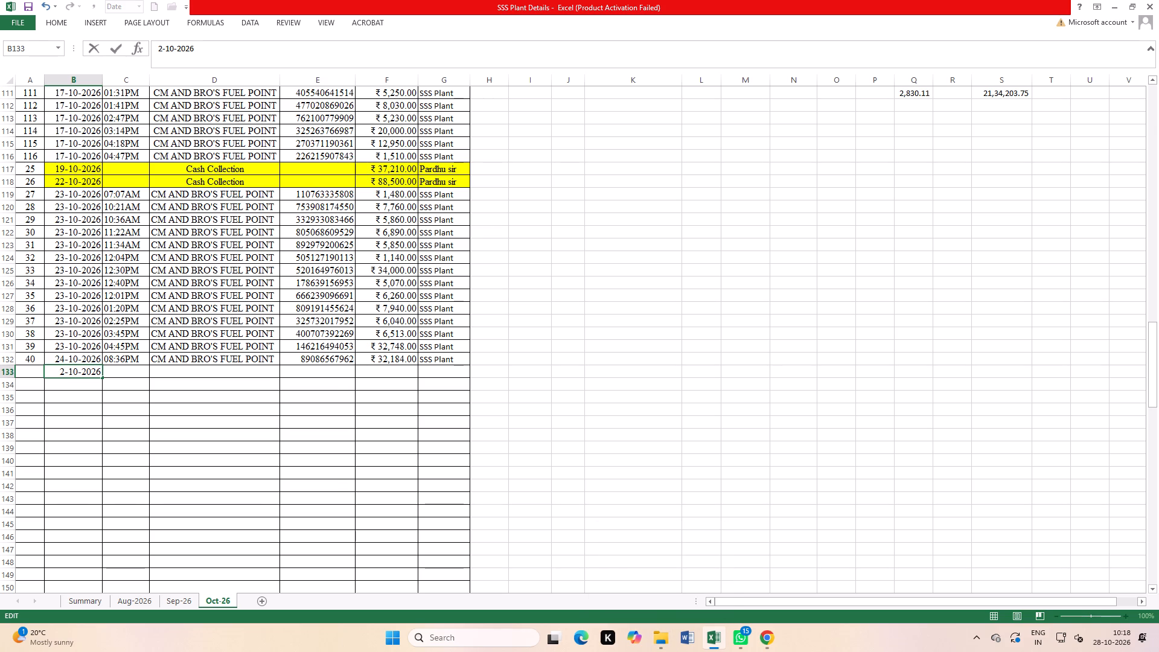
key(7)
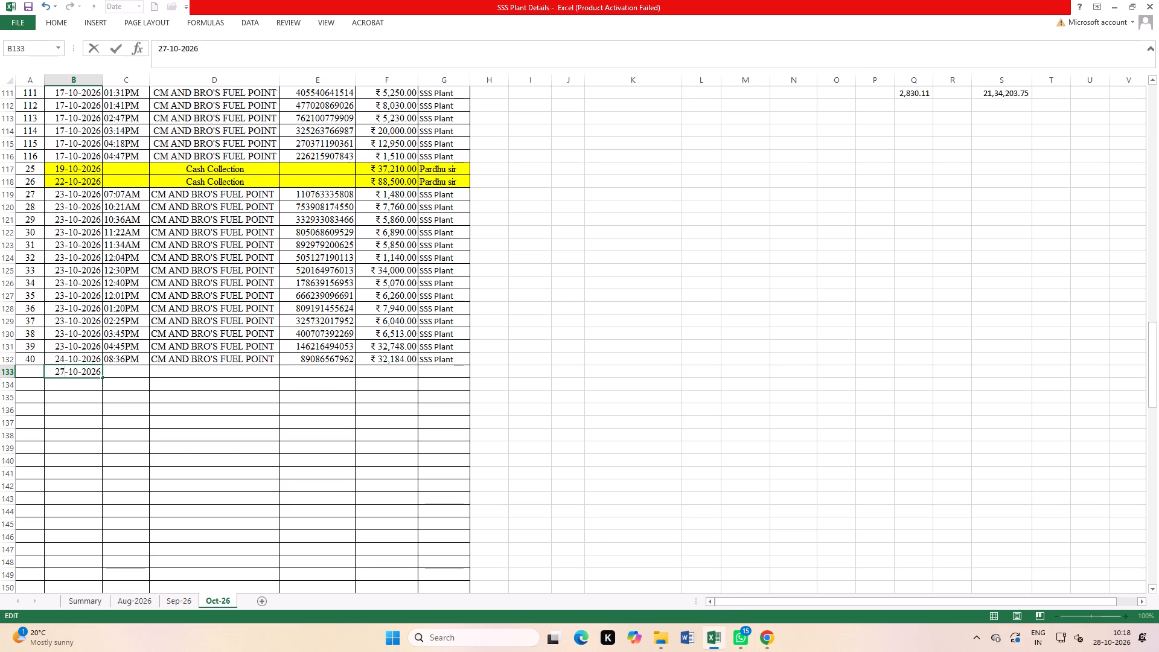
click(214, 406)
click(134, 376)
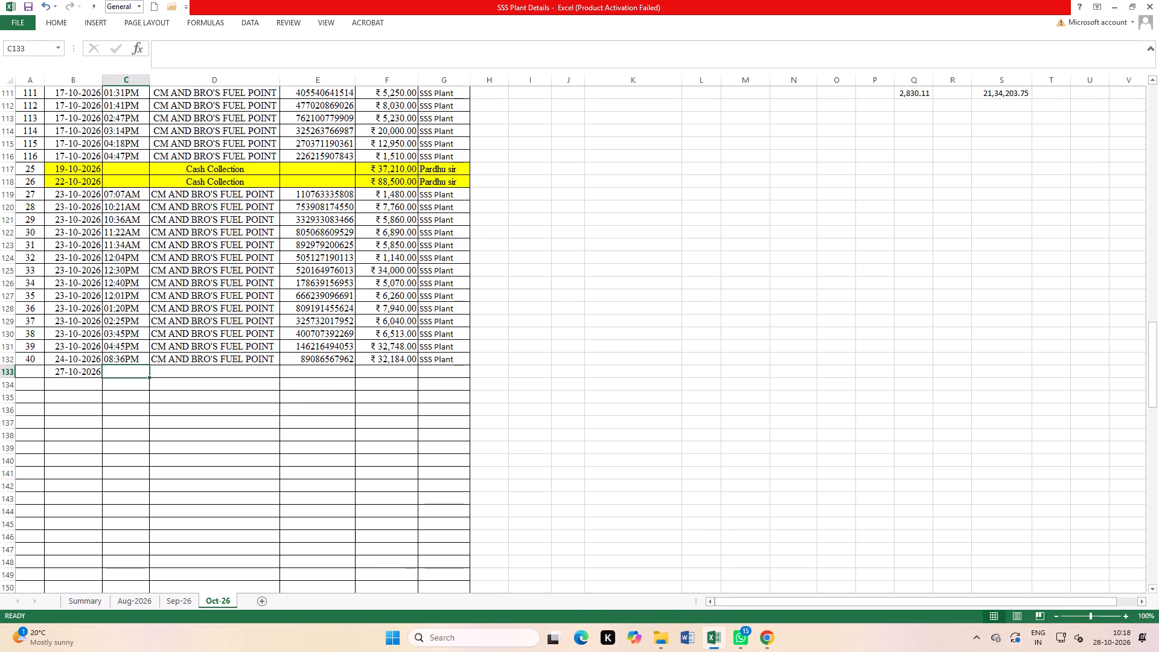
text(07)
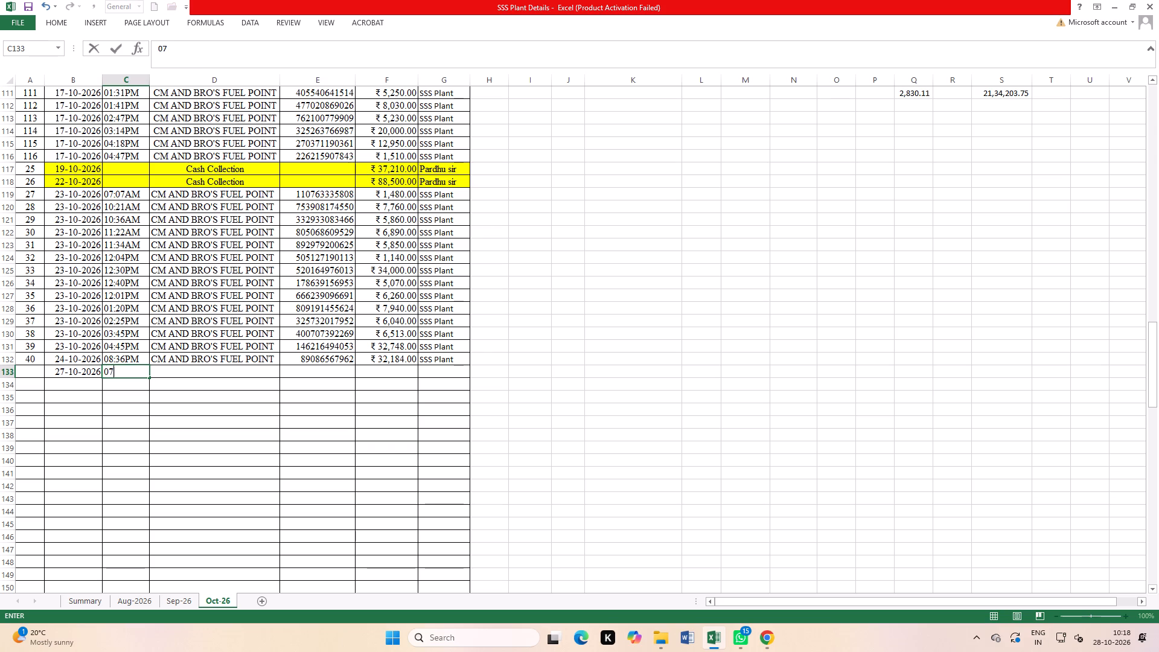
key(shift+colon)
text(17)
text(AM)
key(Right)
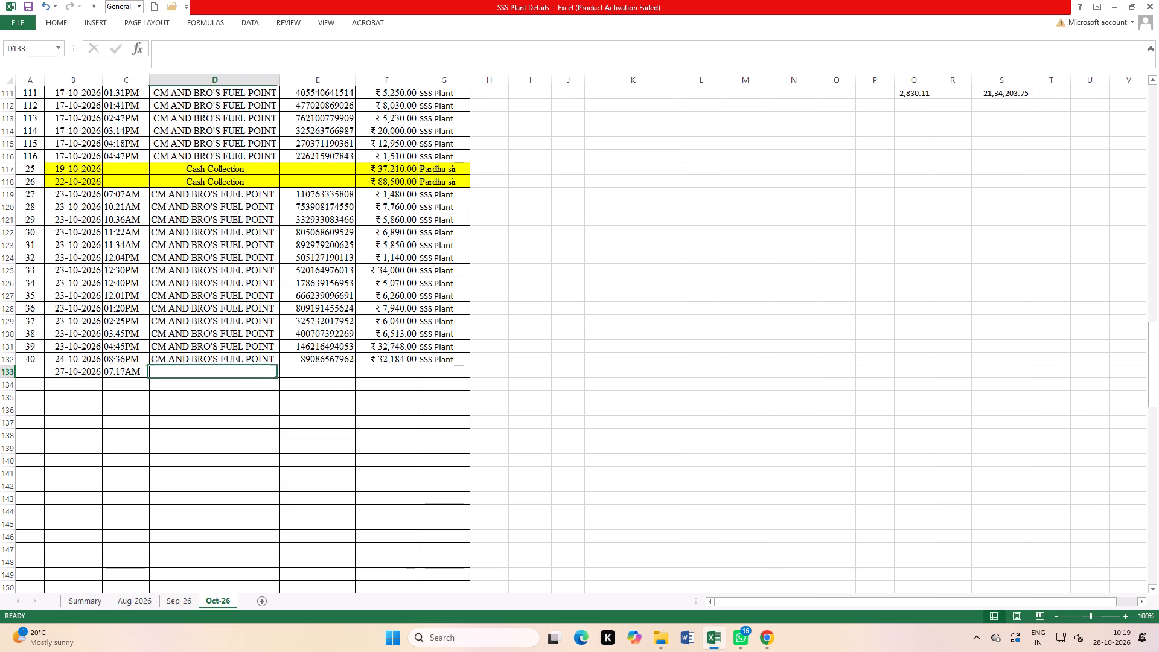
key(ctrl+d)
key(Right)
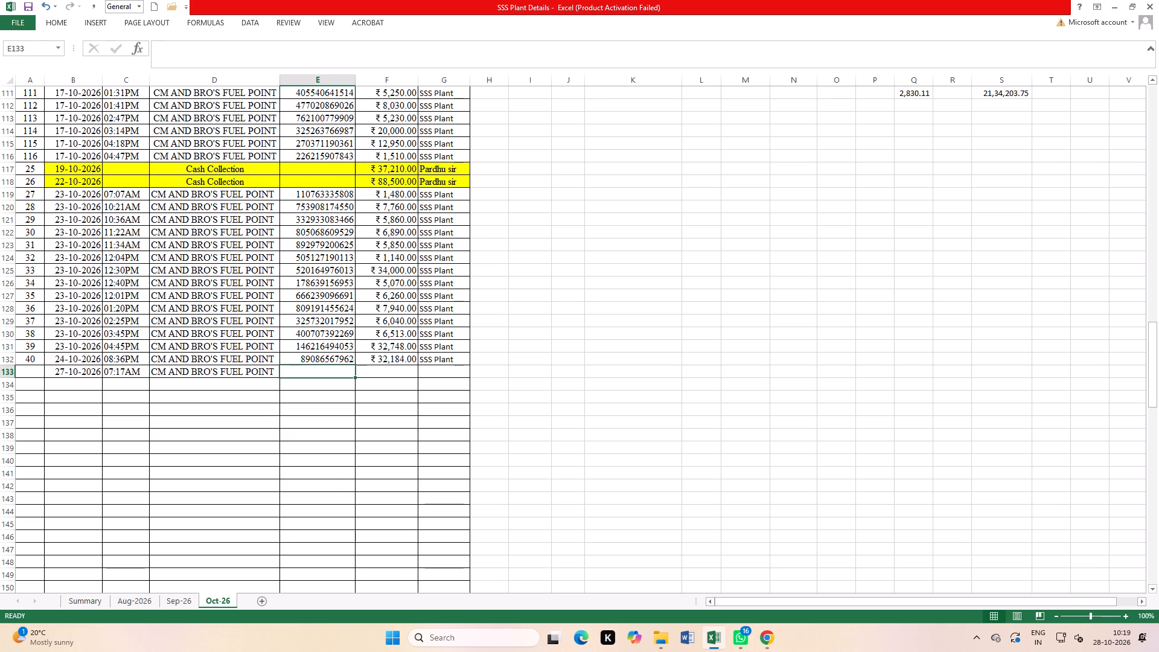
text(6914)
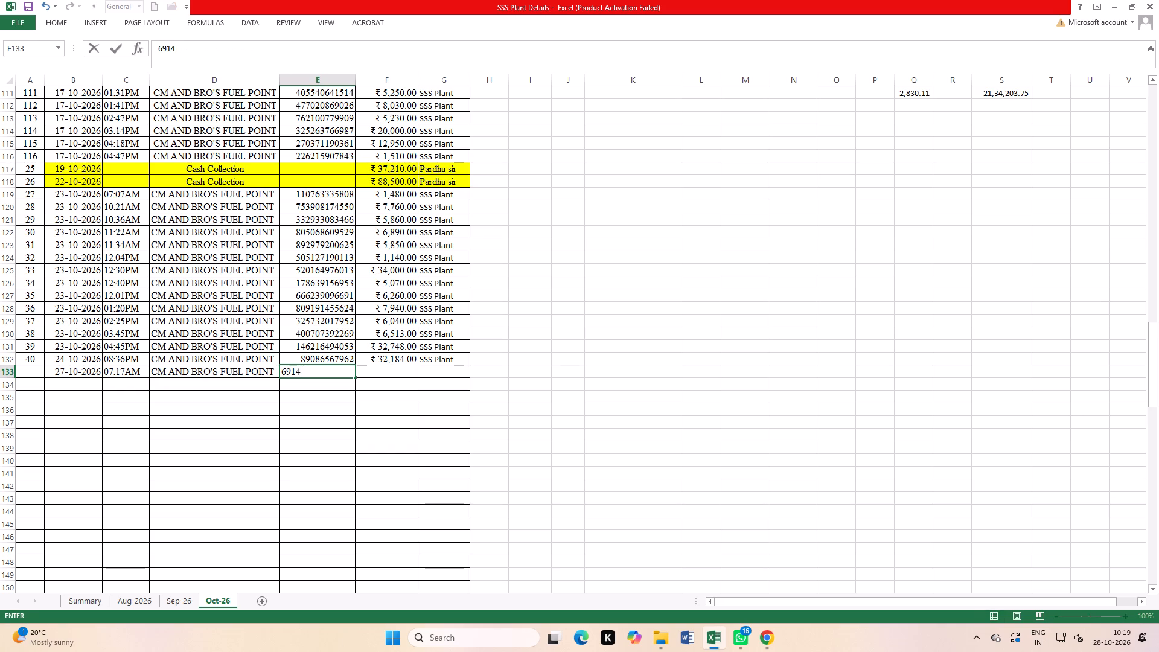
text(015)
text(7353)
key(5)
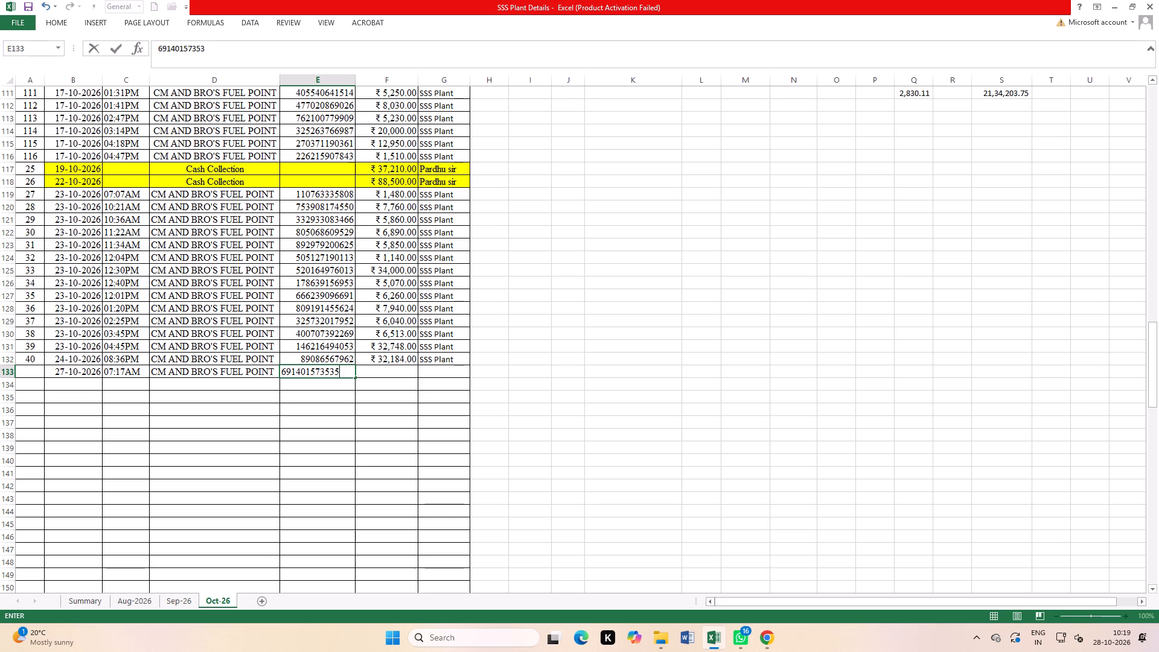
click(369, 415)
click(391, 374)
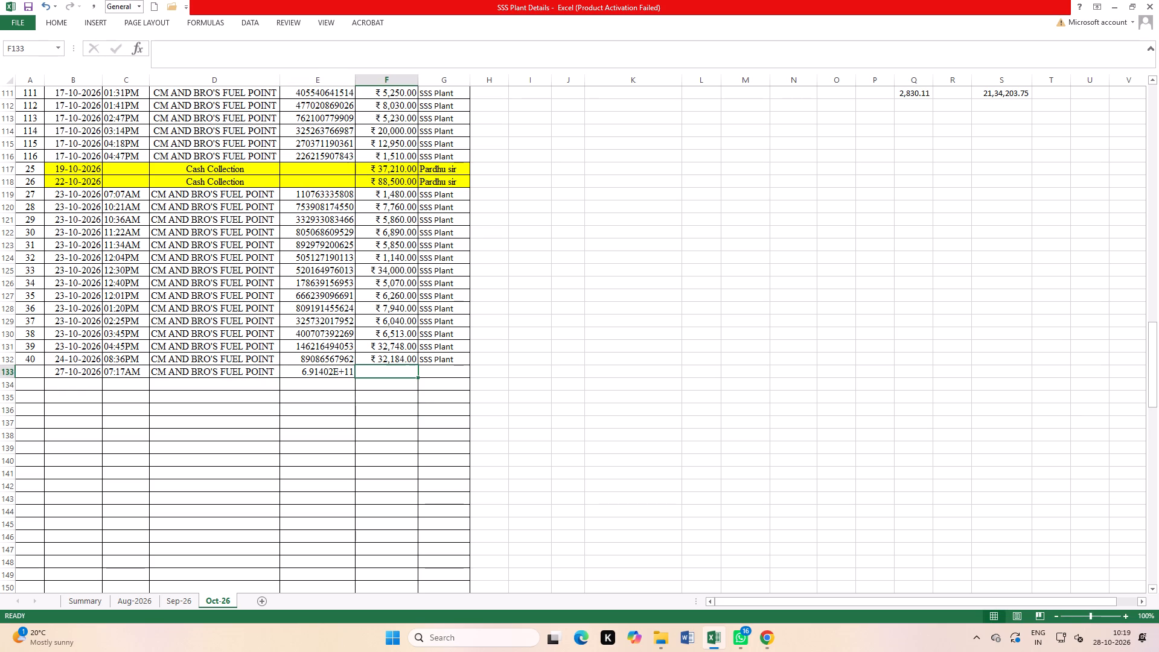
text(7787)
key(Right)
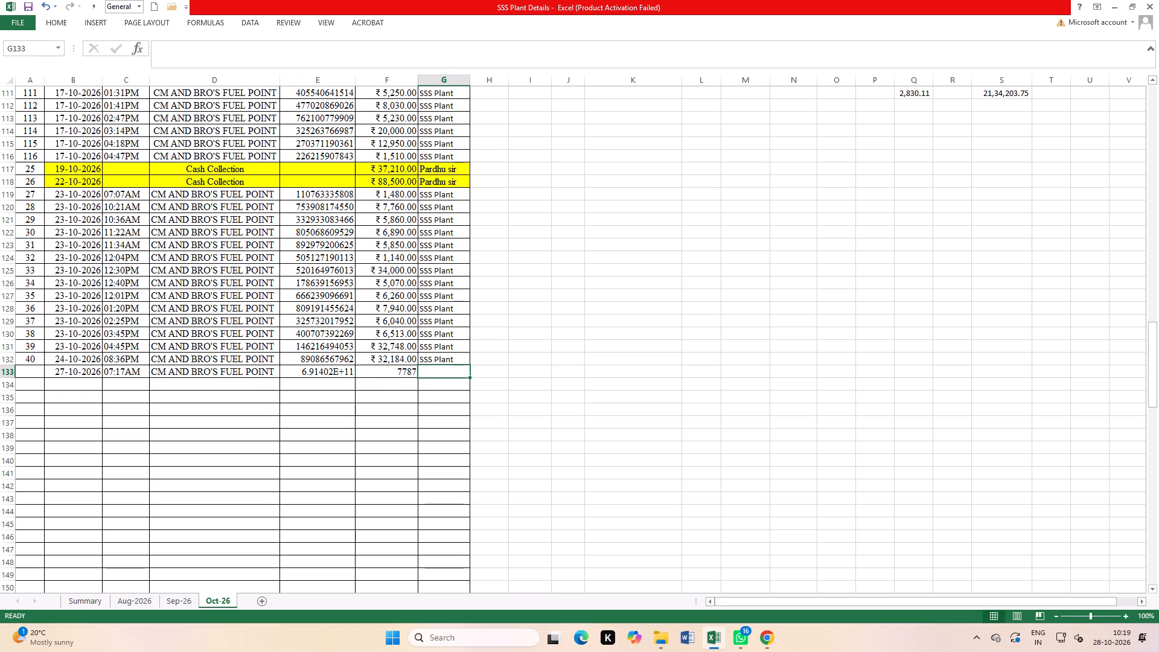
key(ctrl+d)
click(396, 386)
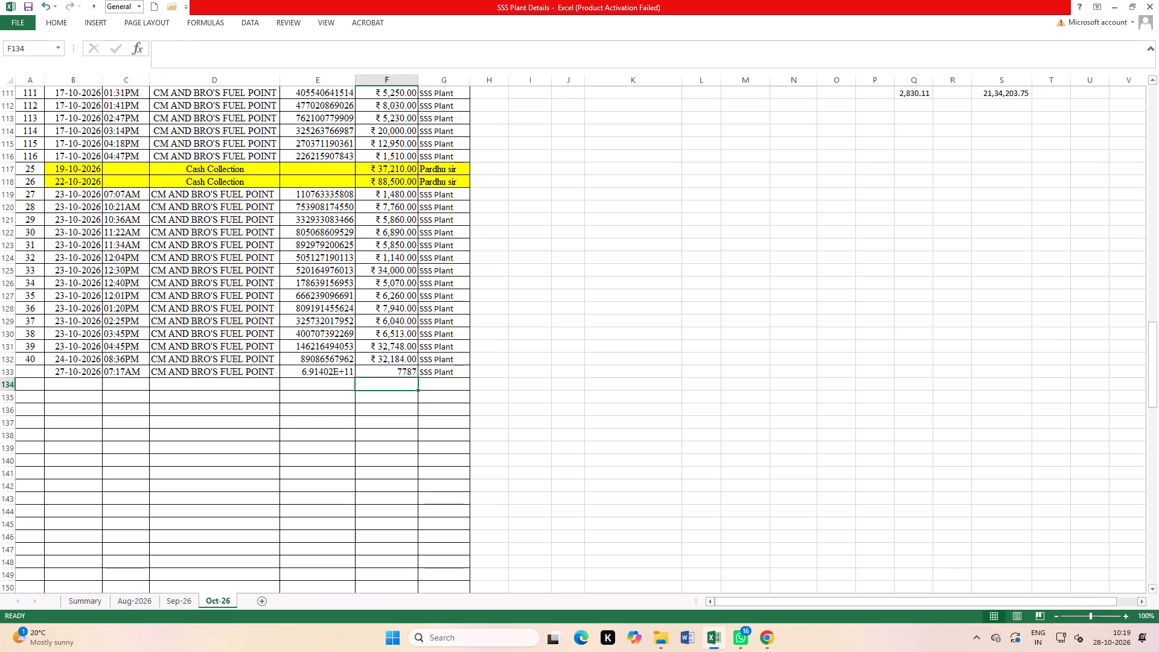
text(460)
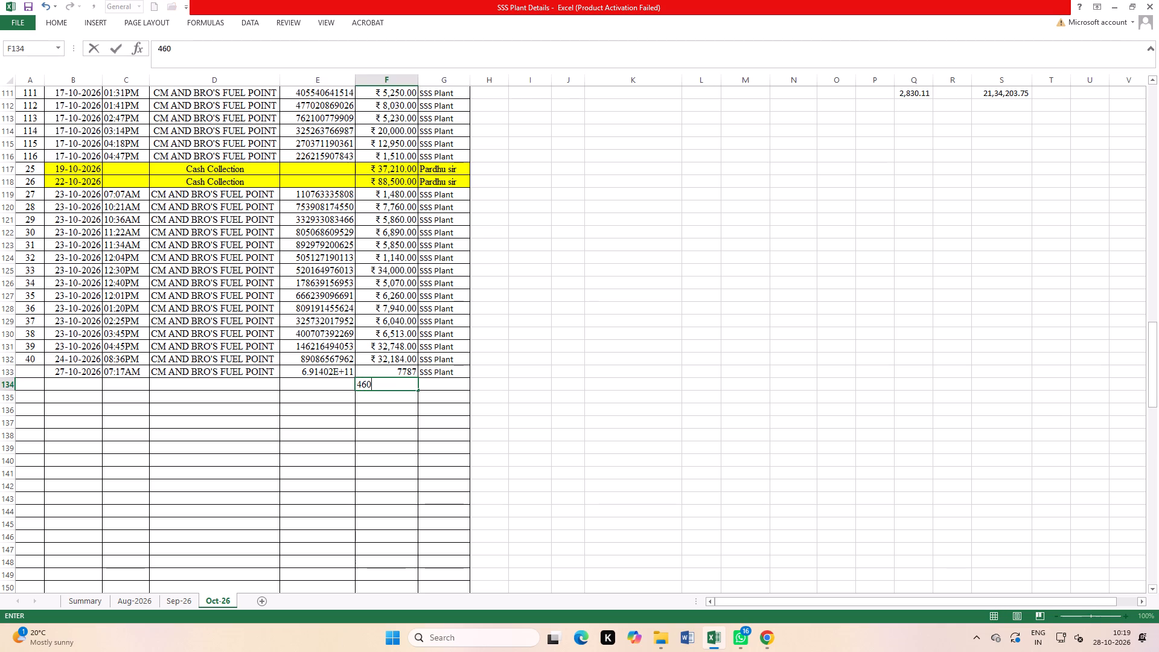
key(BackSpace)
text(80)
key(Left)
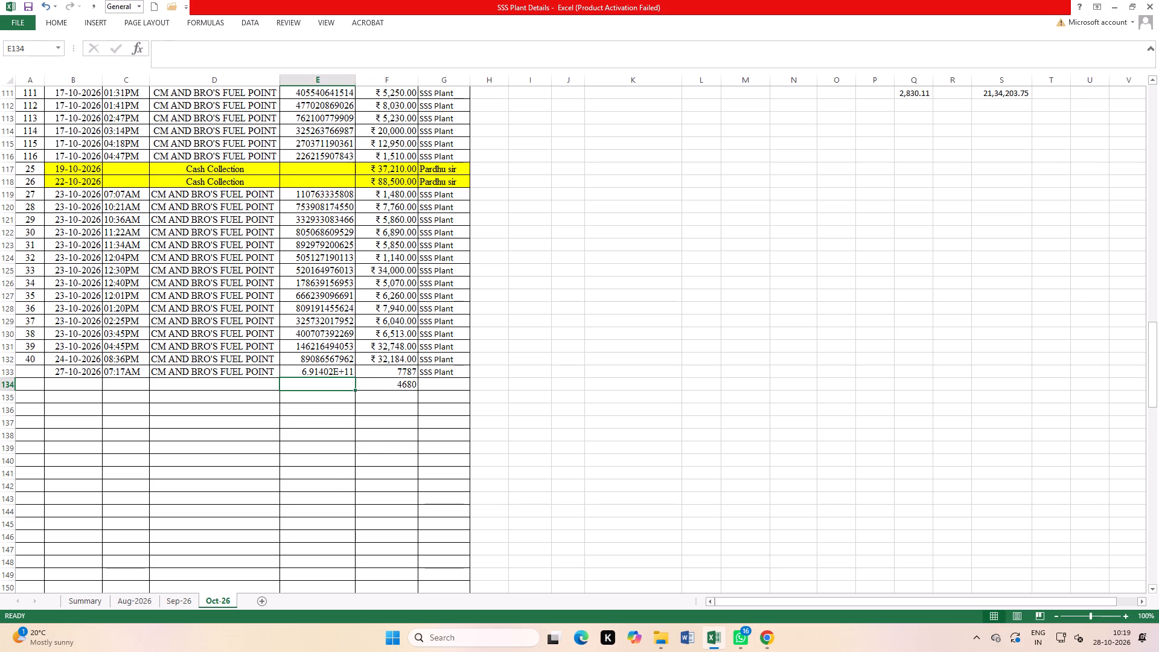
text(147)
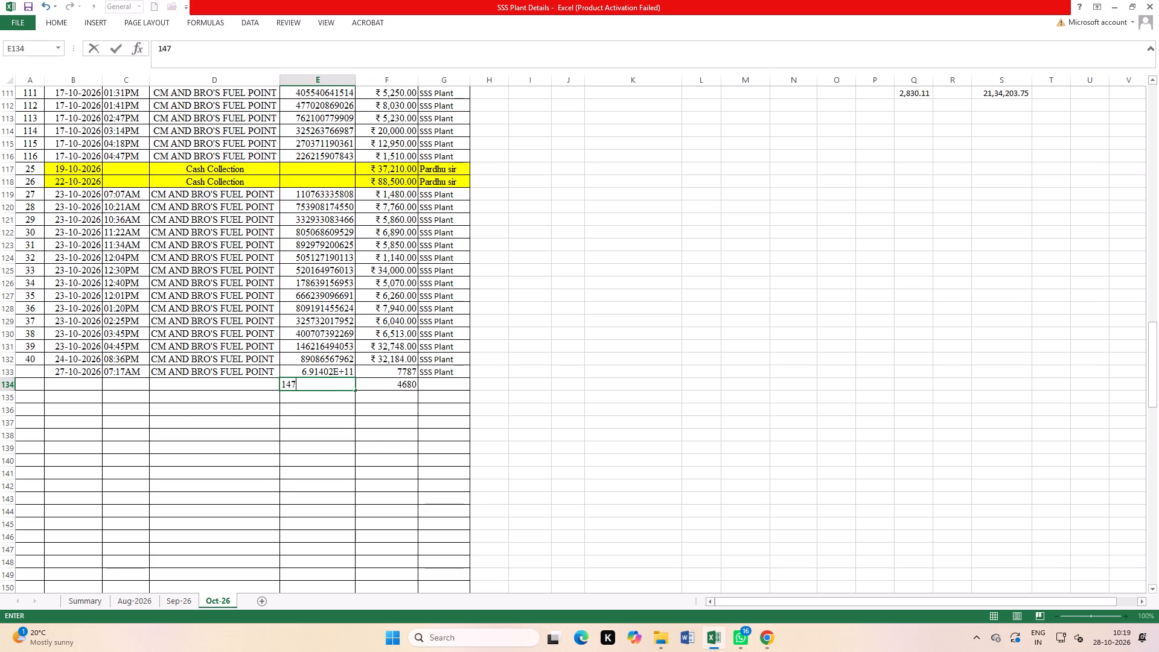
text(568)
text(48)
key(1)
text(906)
Fill in row 134 with CM AND BRO'S FUEL POINT, time 07:55AM and date 27-10-2026, repeating the name and date from above.
click(212, 374)
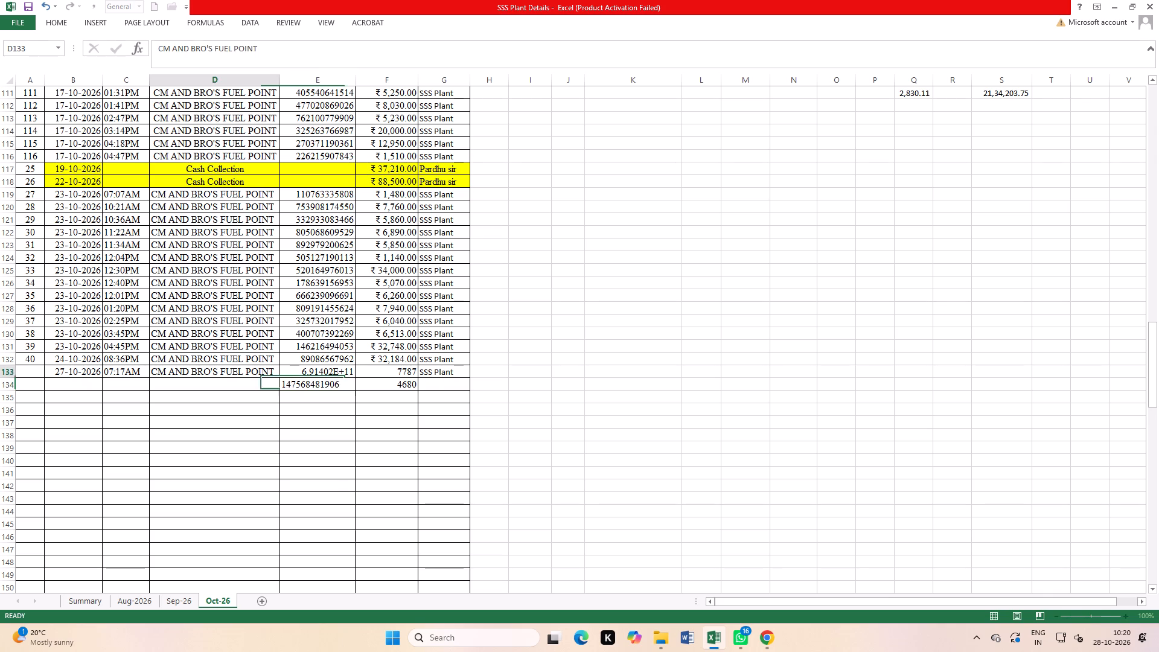
click(206, 385)
key(ctrl+d)
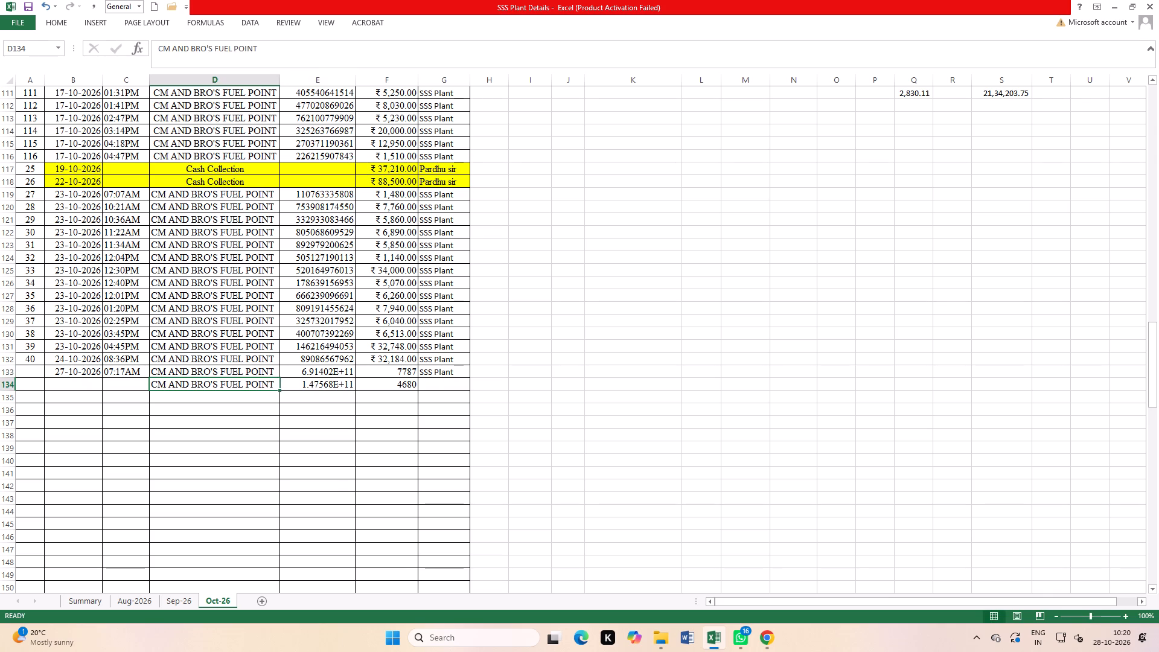
click(123, 380)
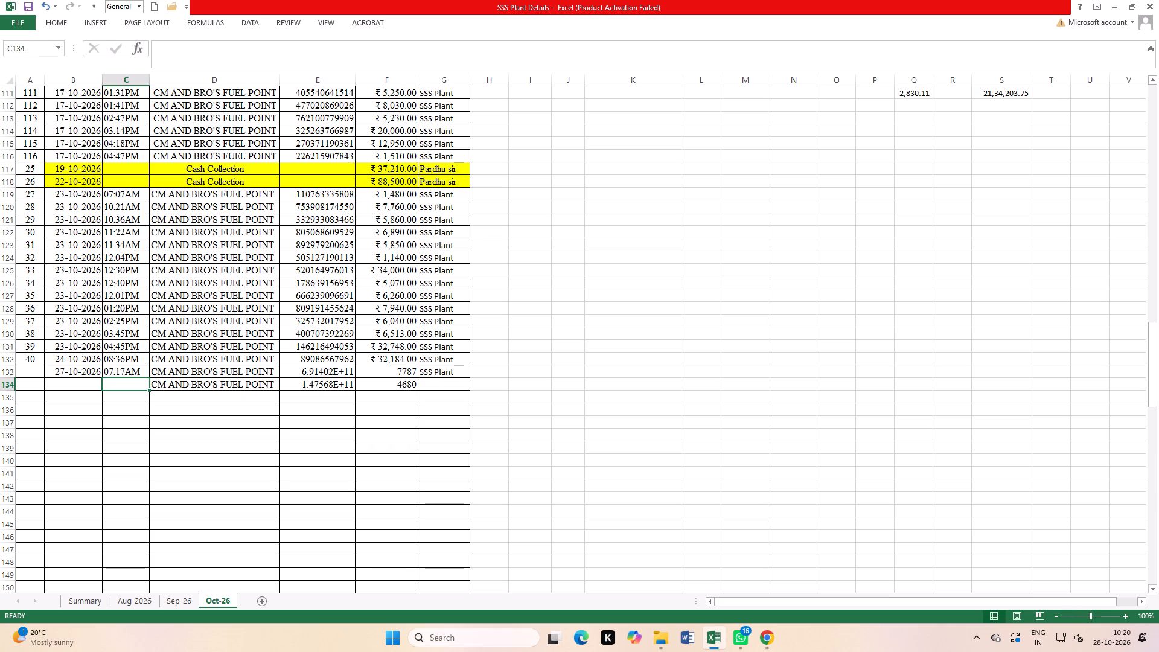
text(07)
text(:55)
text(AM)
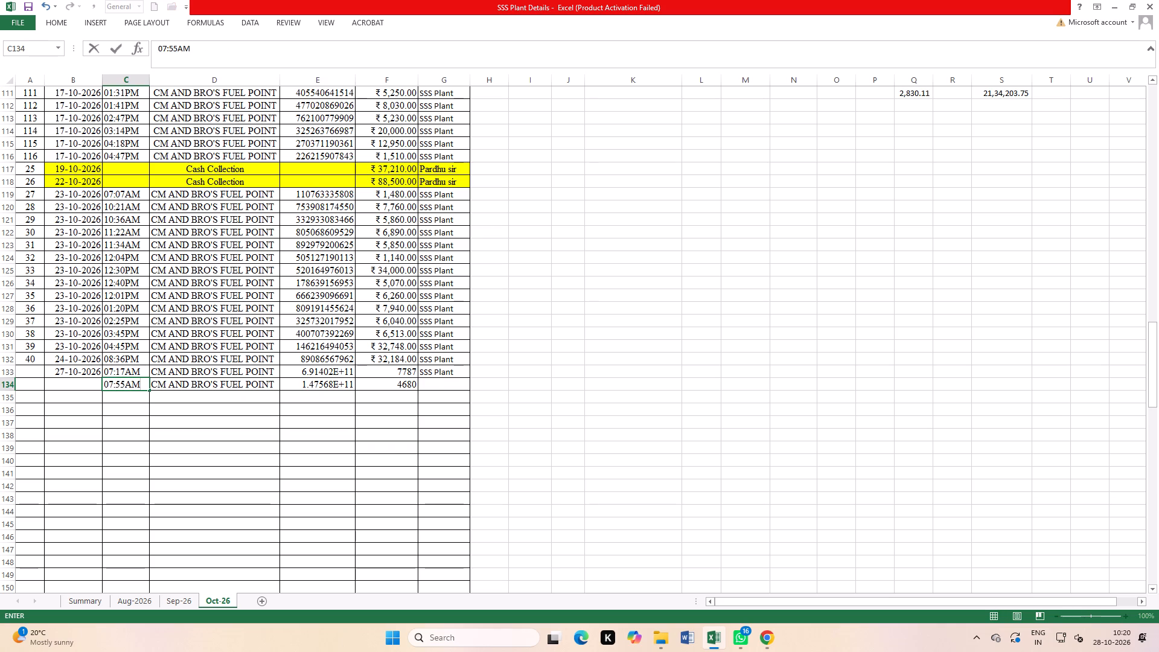
click(134, 476)
click(79, 383)
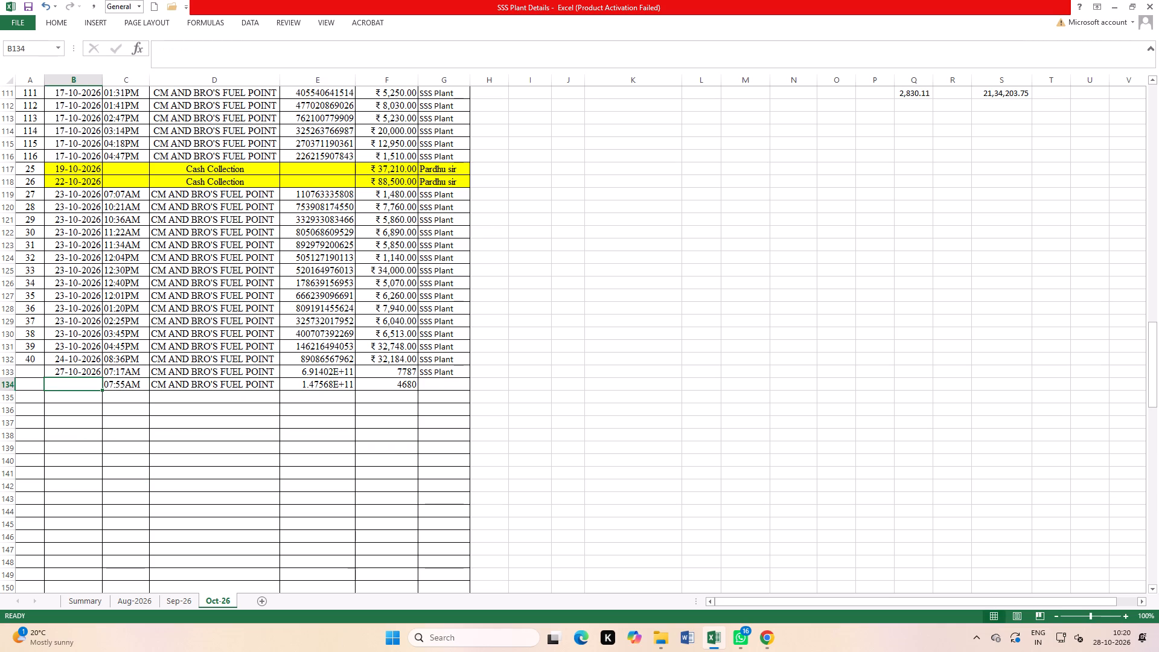
key(ctrl+d)
Start row 135 with date 27-10-2026, time 08:42AM and the name CM AND BRO'S FUEL POINT repeated from above.
click(76, 396)
key(ctrl+d)
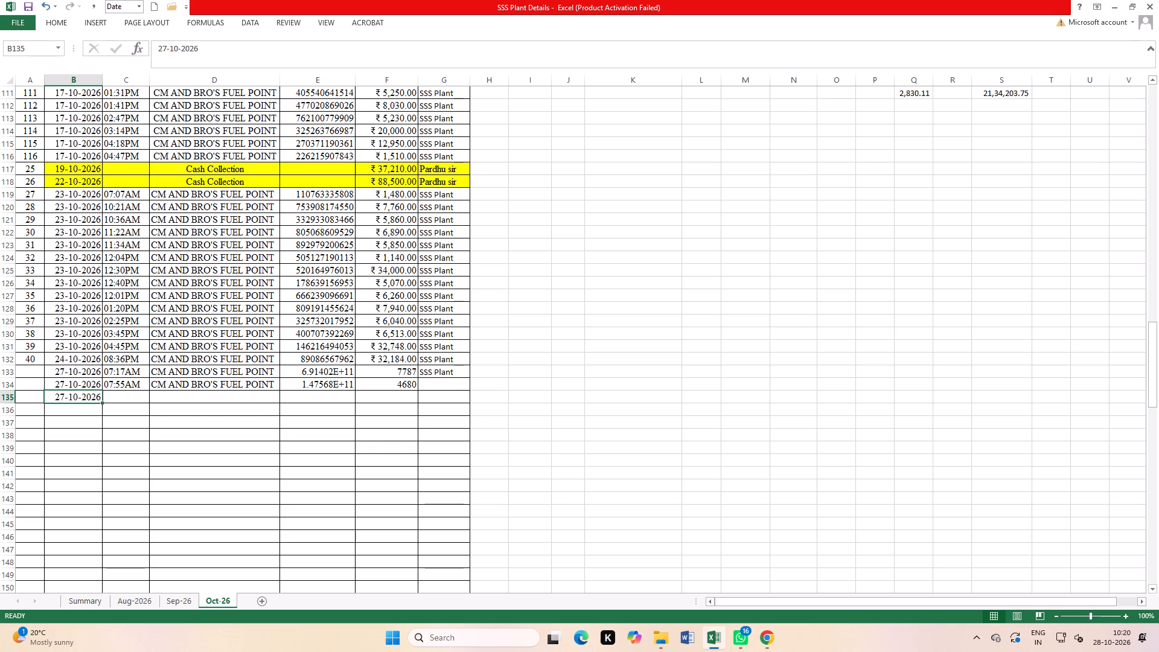
click(114, 394)
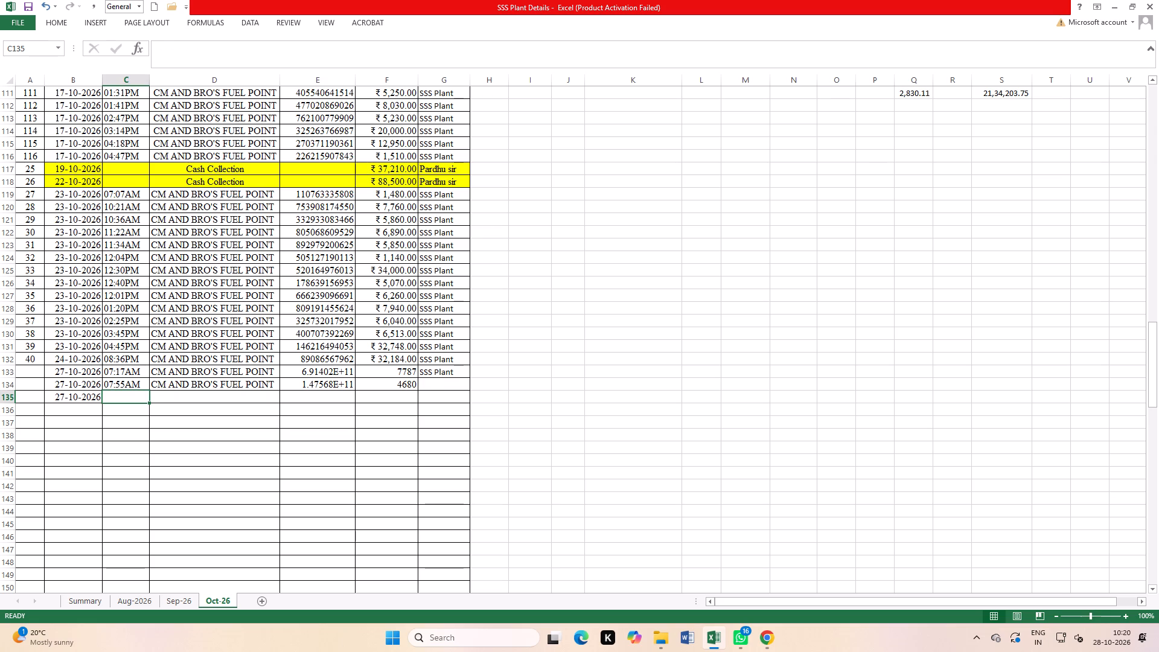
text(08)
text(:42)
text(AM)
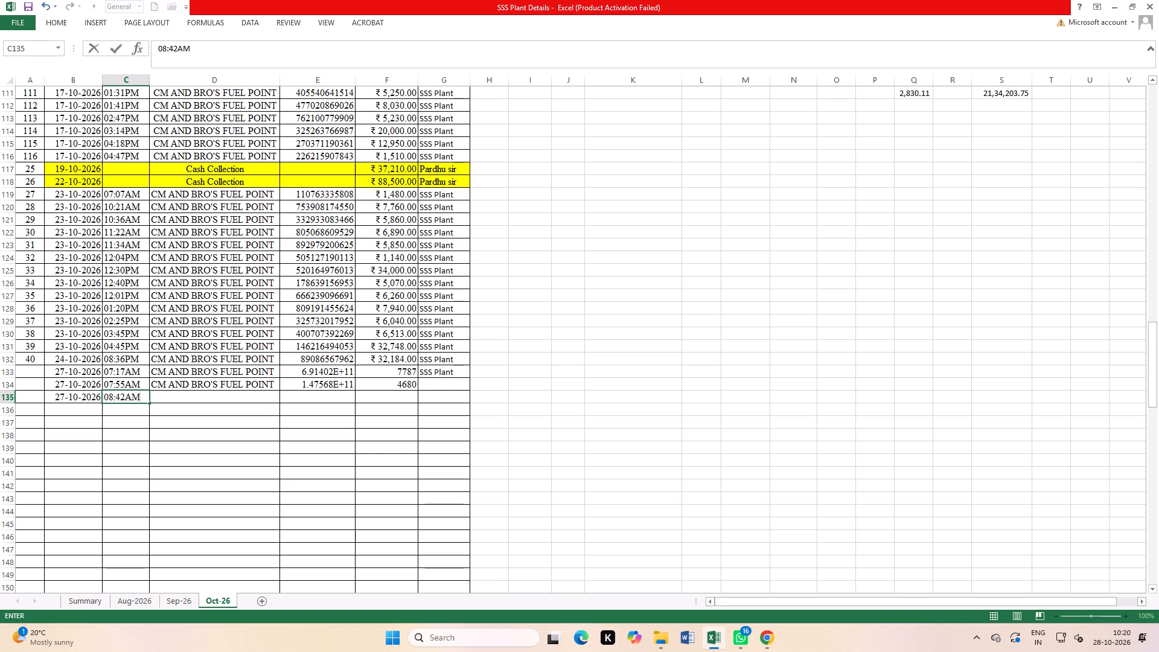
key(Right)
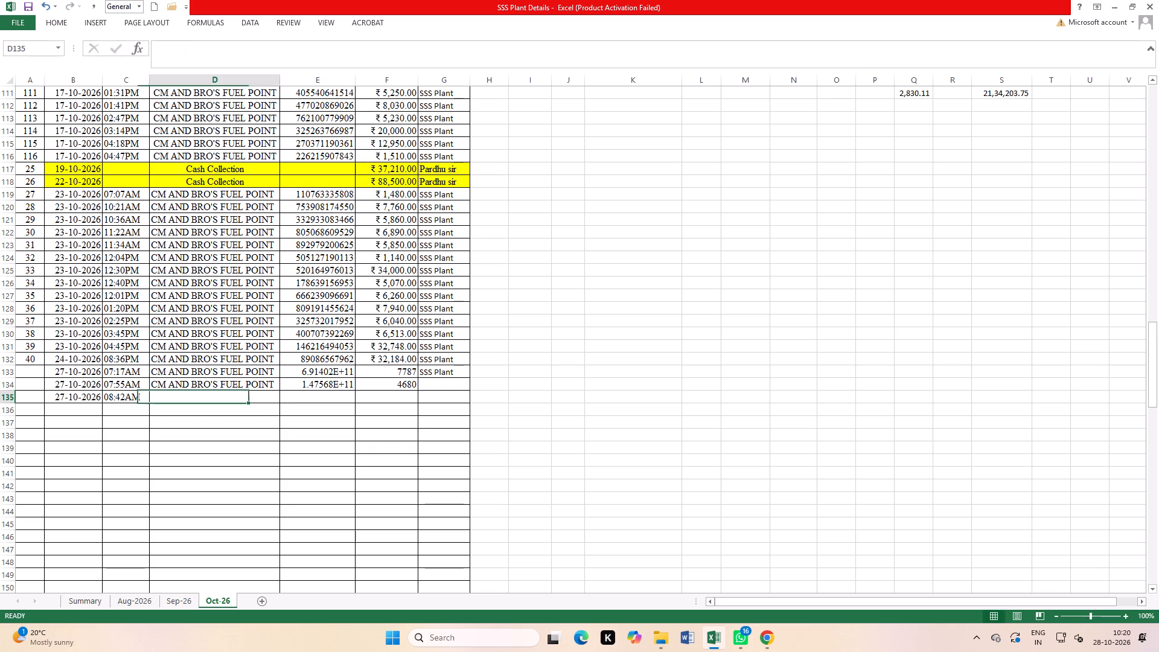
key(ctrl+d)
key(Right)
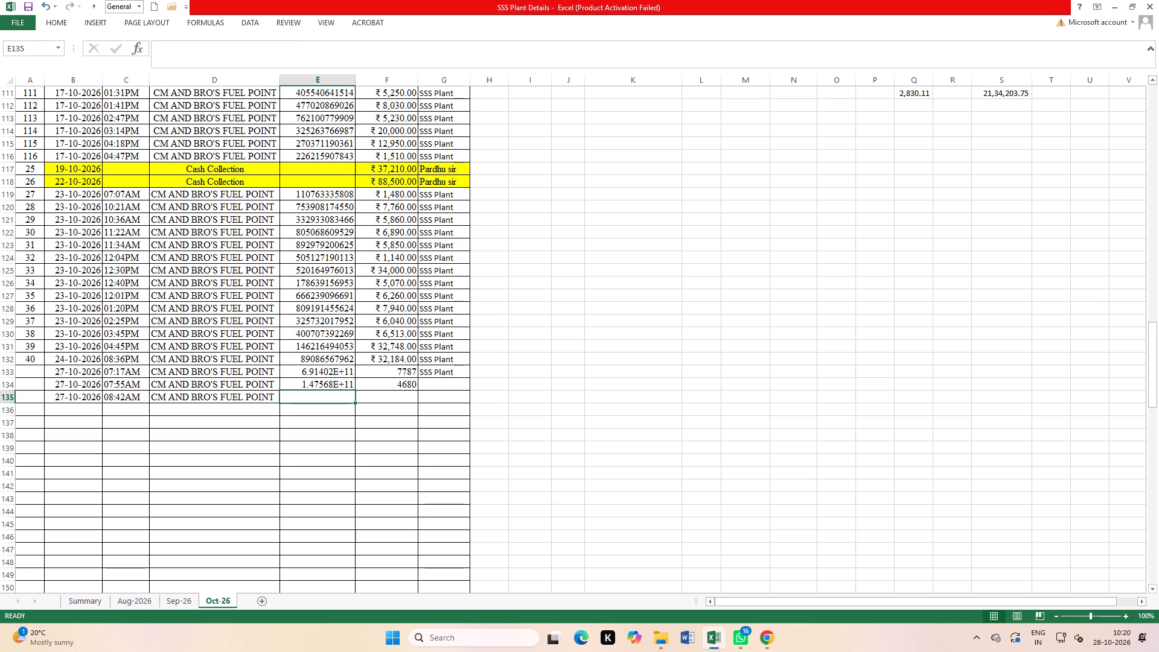
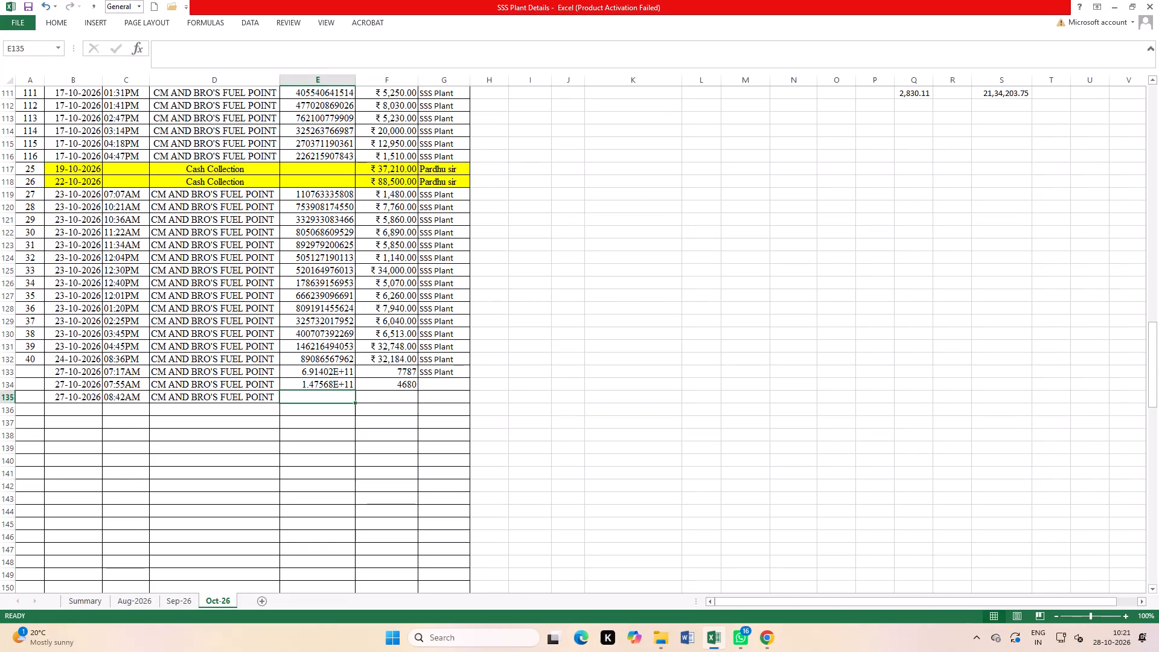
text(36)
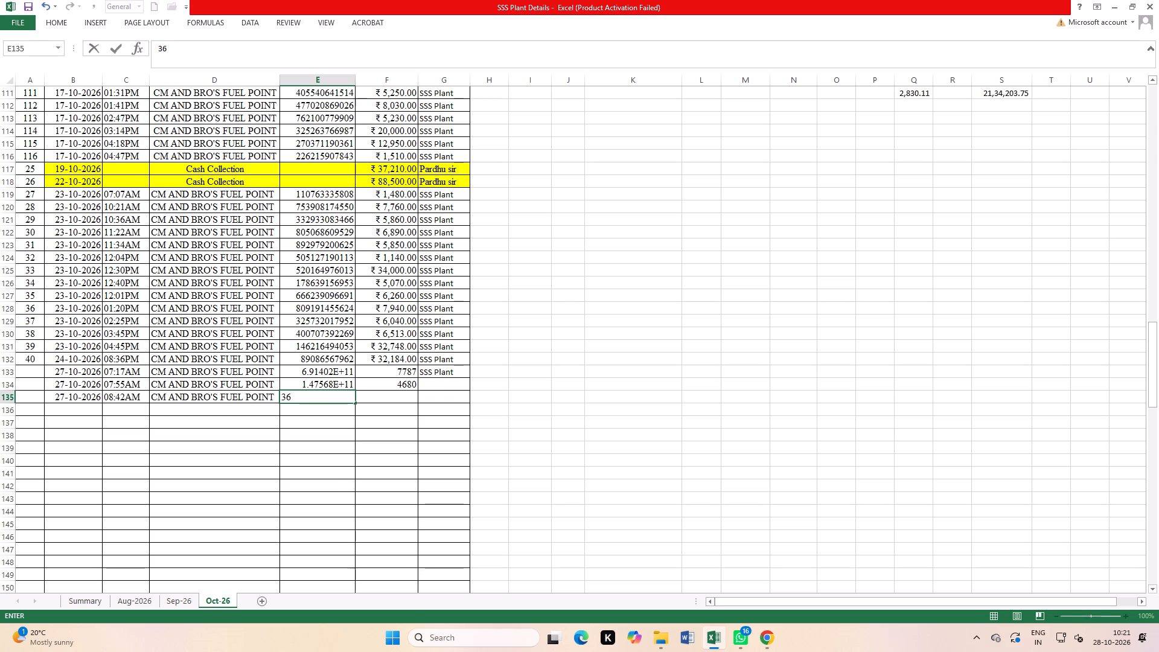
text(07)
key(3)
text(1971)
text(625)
click(456, 465)
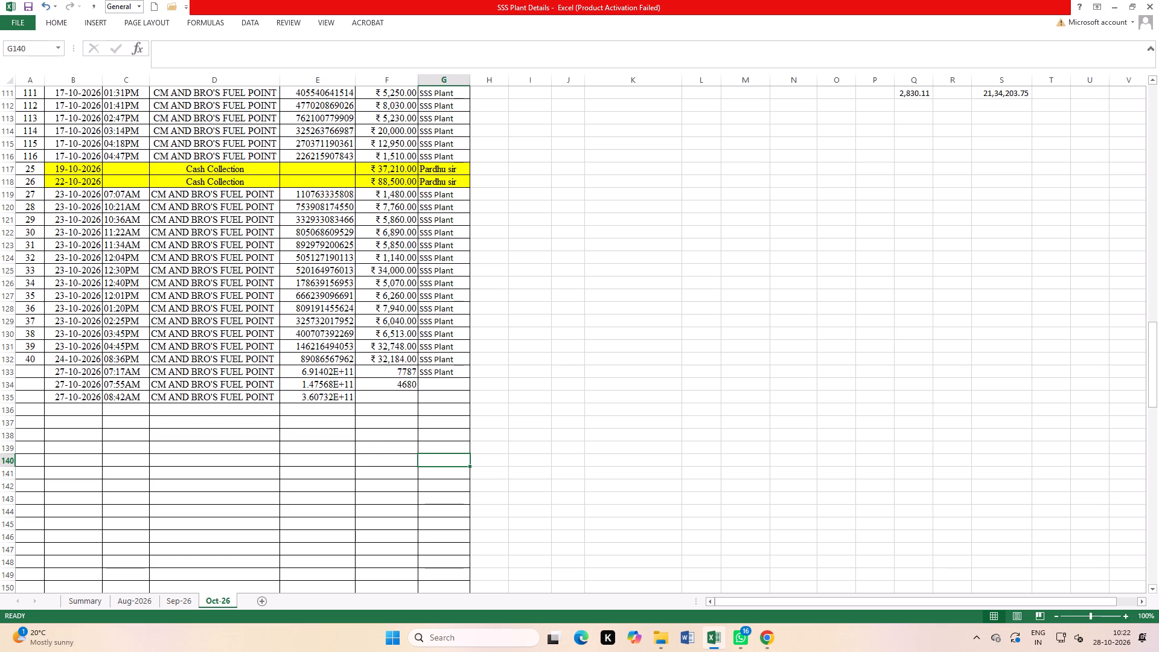
click(537, 414)
click(391, 397)
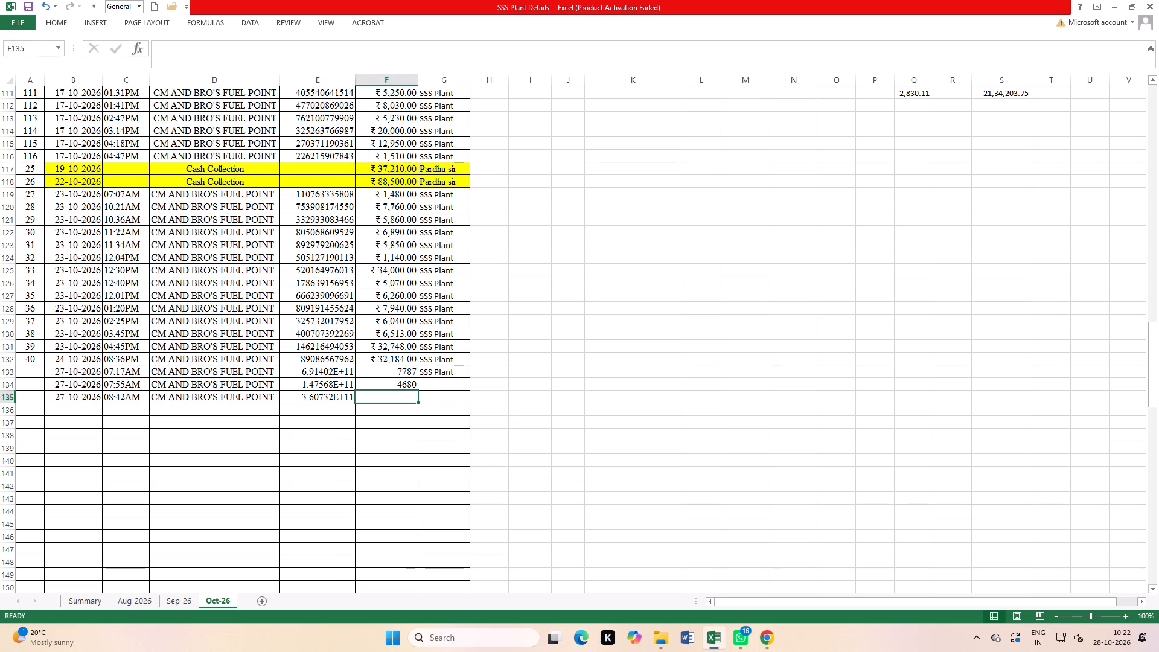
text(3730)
click(552, 404)
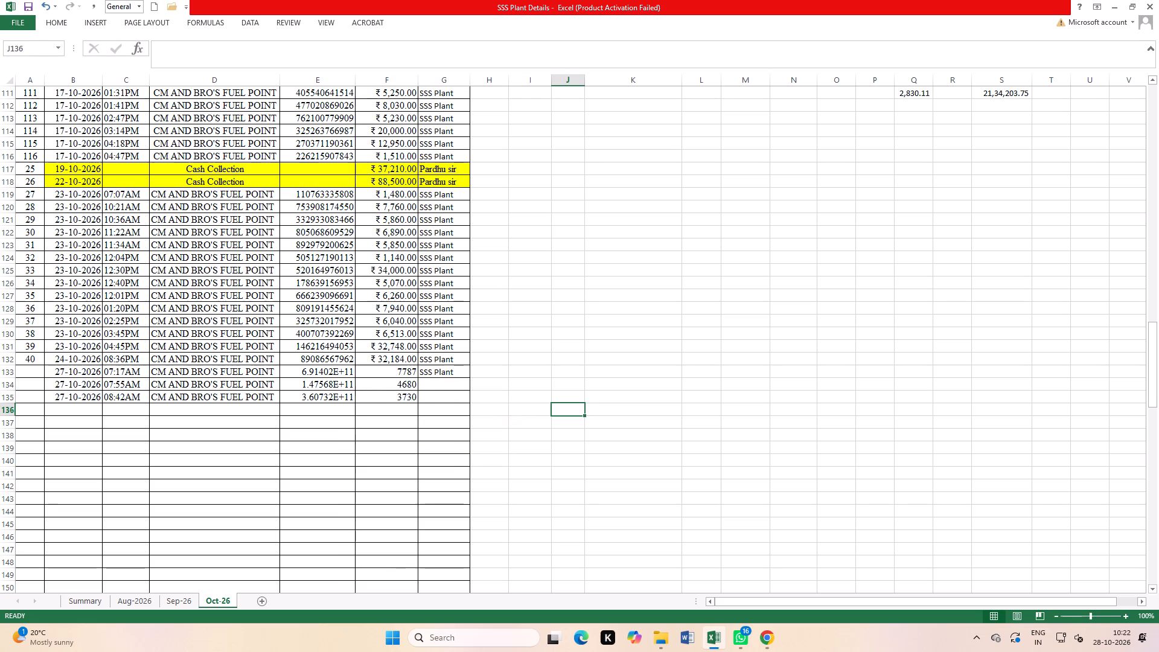
Fill the SSS Plant remark from row 133 down through rows 134 and 135.
drag(444, 371, 447, 395)
key(ctrl+d)
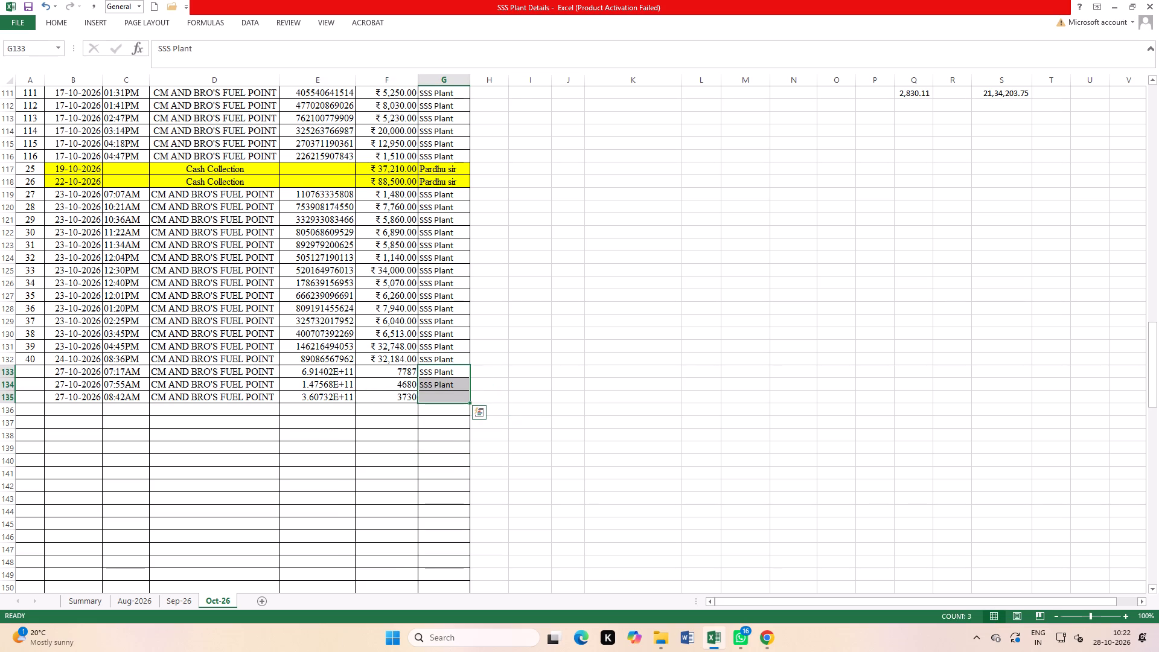
click(427, 425)
click(407, 410)
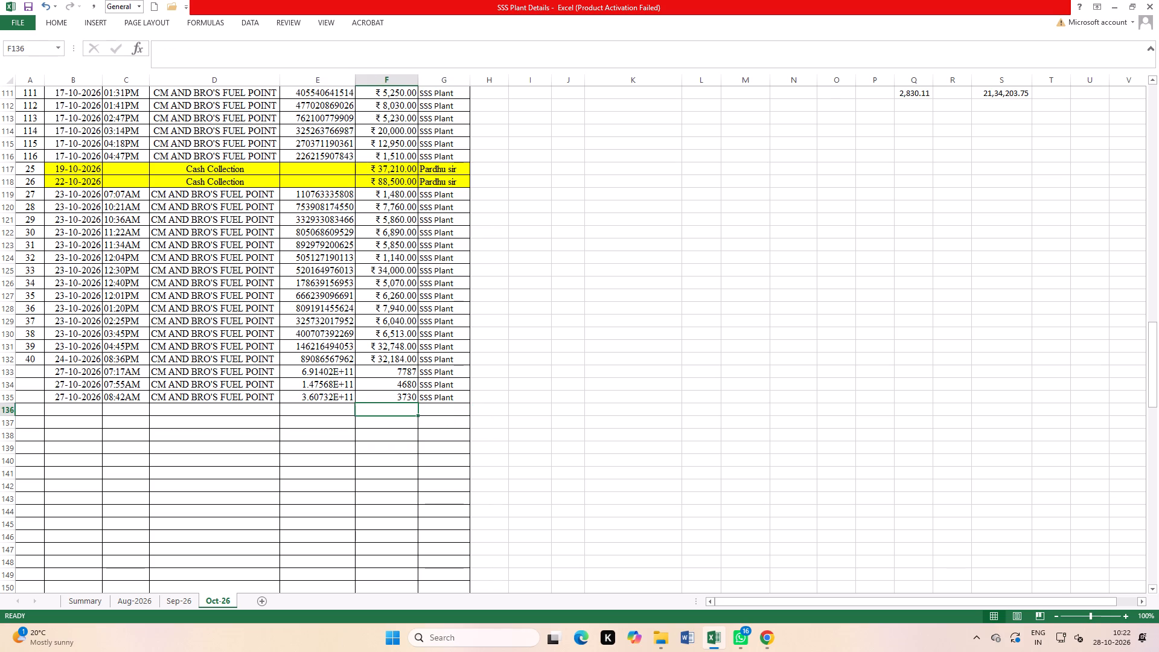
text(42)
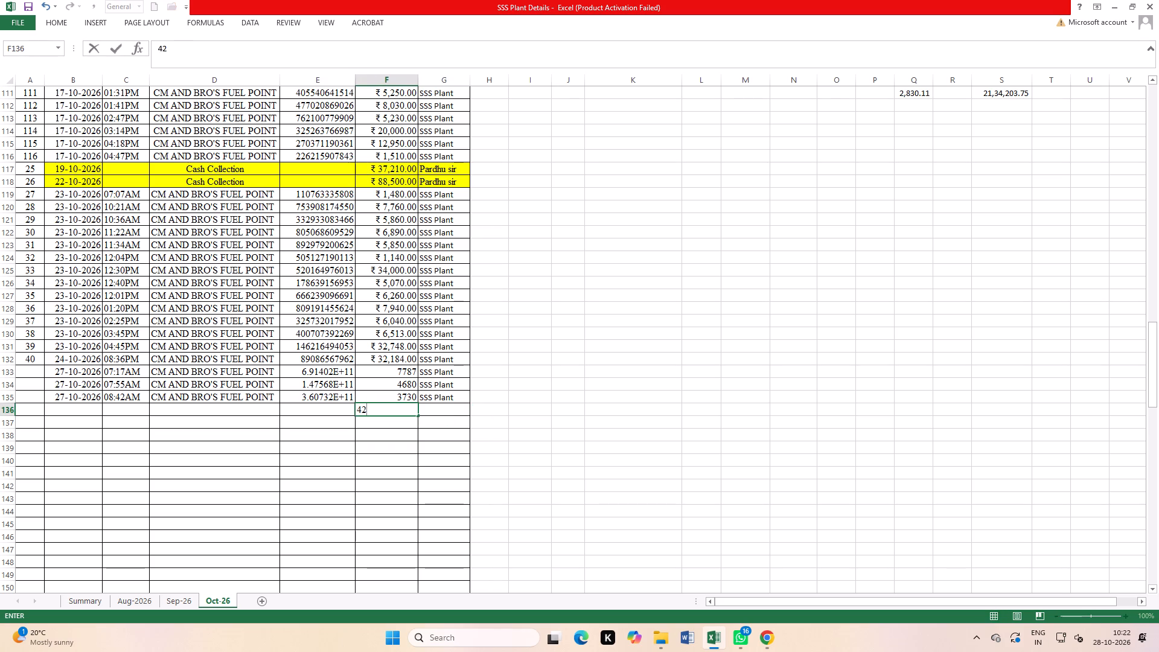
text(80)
scroll(473, 388, up, 1)
click(332, 450)
scroll(364, 447, down, 2)
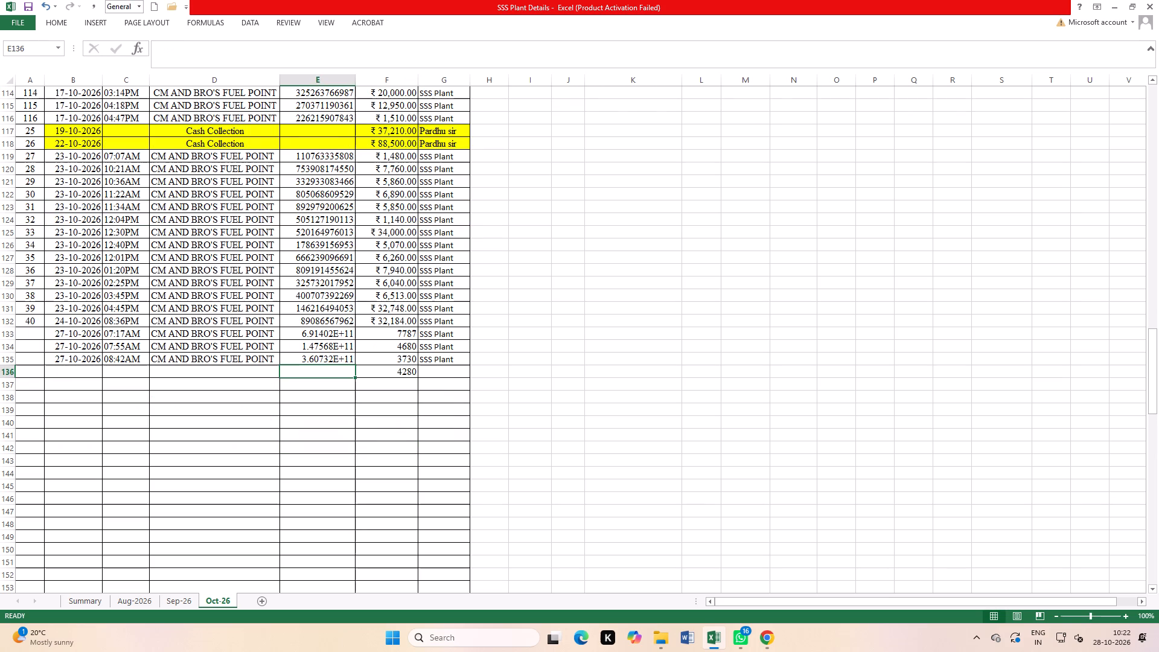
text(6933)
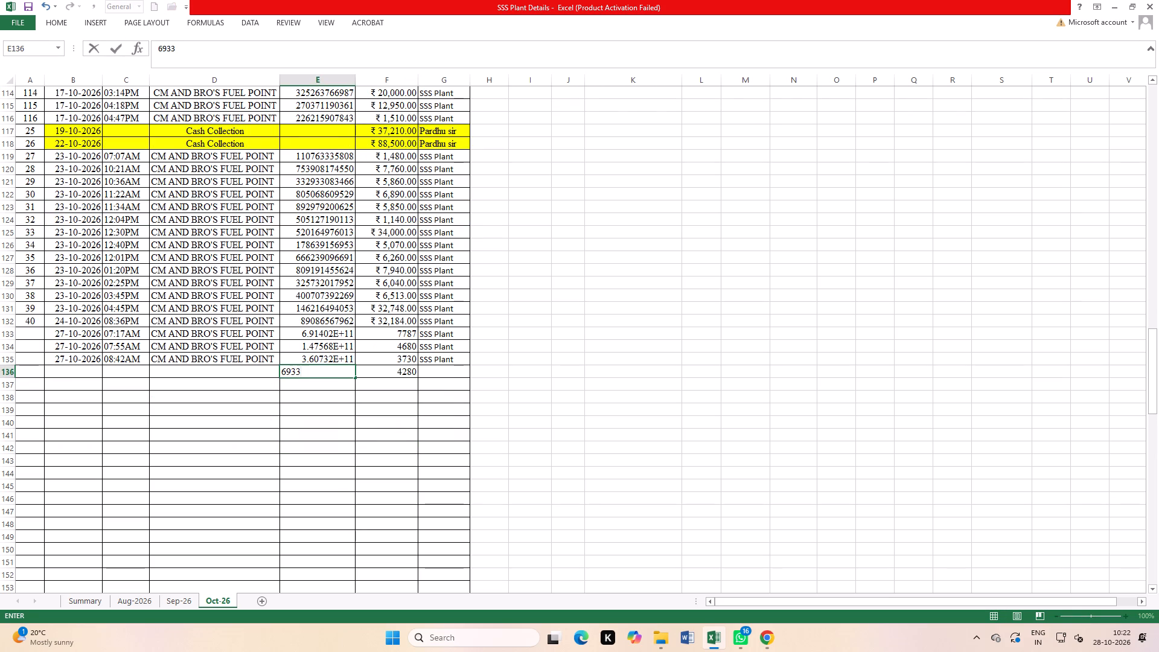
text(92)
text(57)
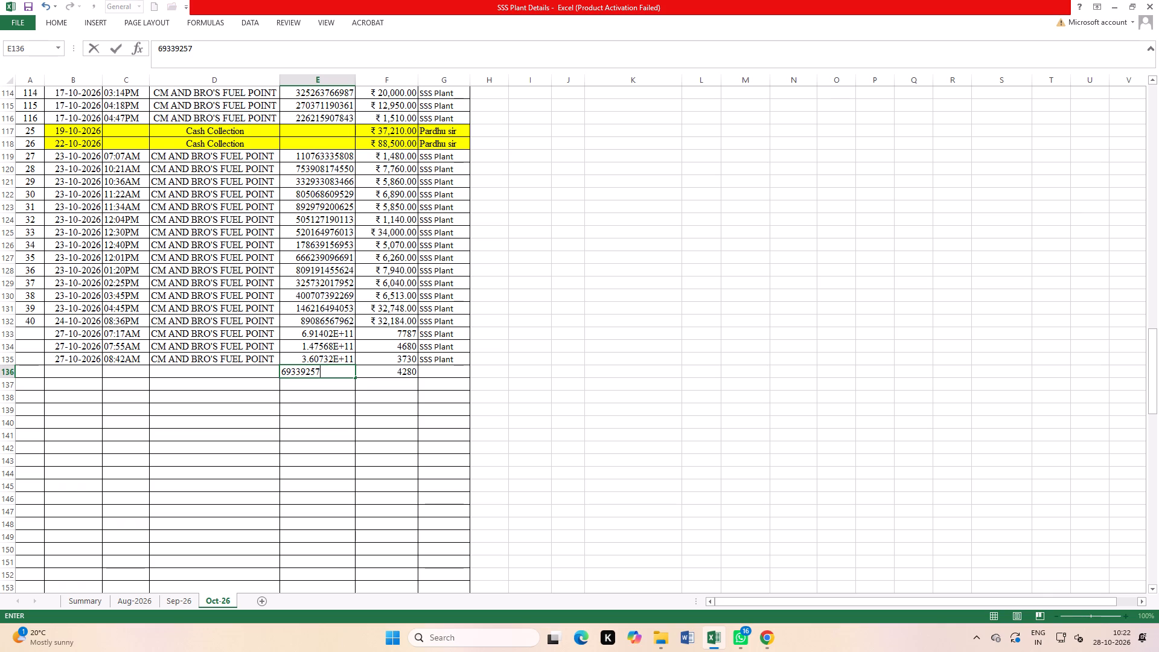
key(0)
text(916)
drag(391, 453, 382, 453)
Fill in row 136 with CM AND BRO'S FUEL POINT, time 09:08AM and date 27-10-2026, repeating the name and date from above.
click(222, 369)
key(ctrl+d)
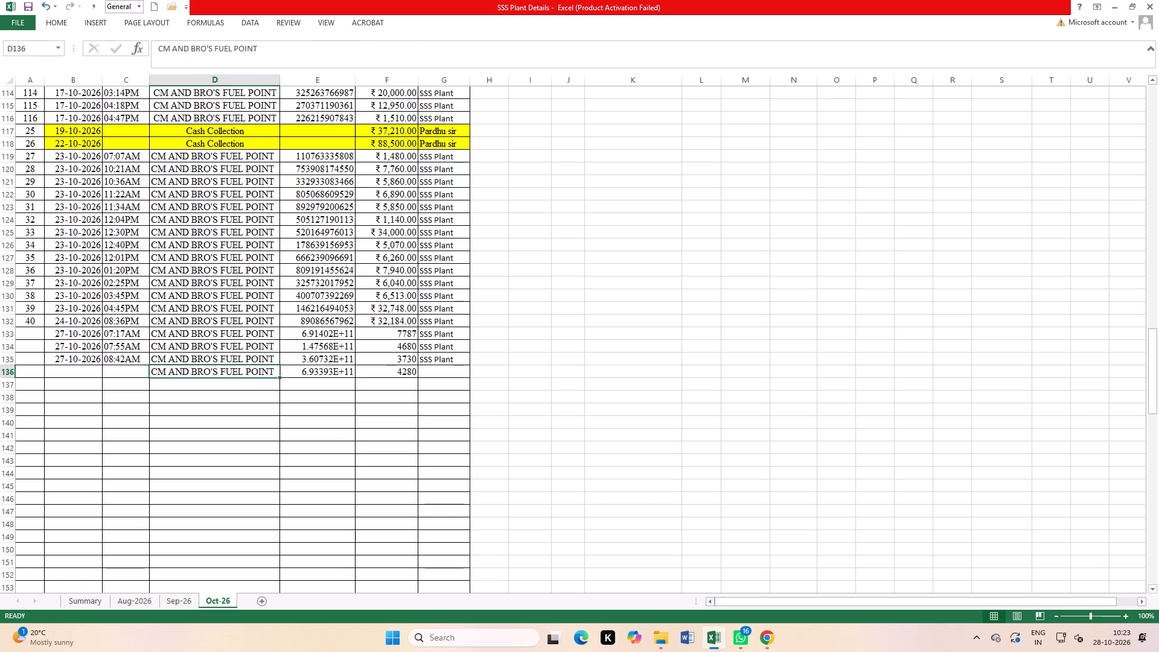
click(131, 373)
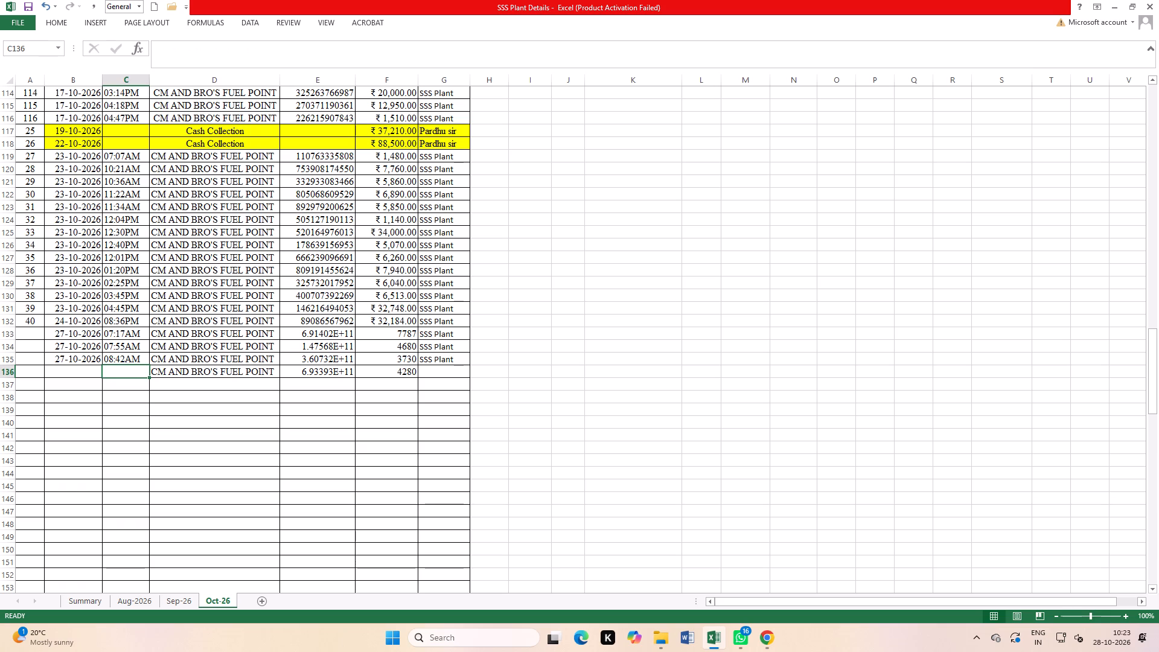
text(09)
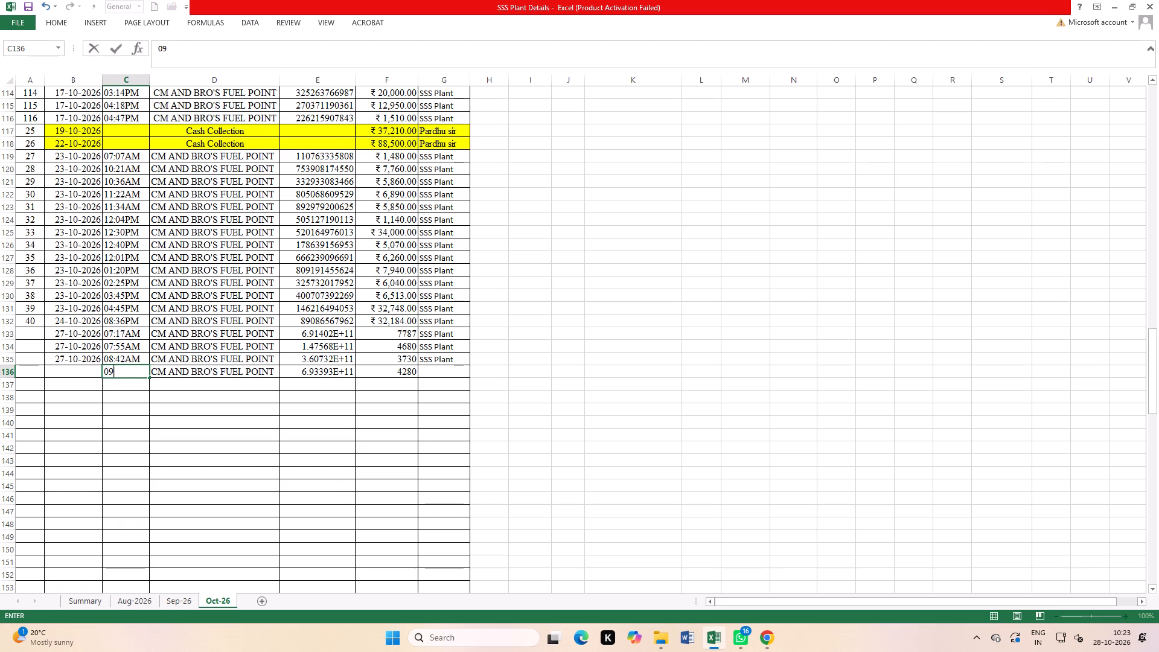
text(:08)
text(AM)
click(112, 497)
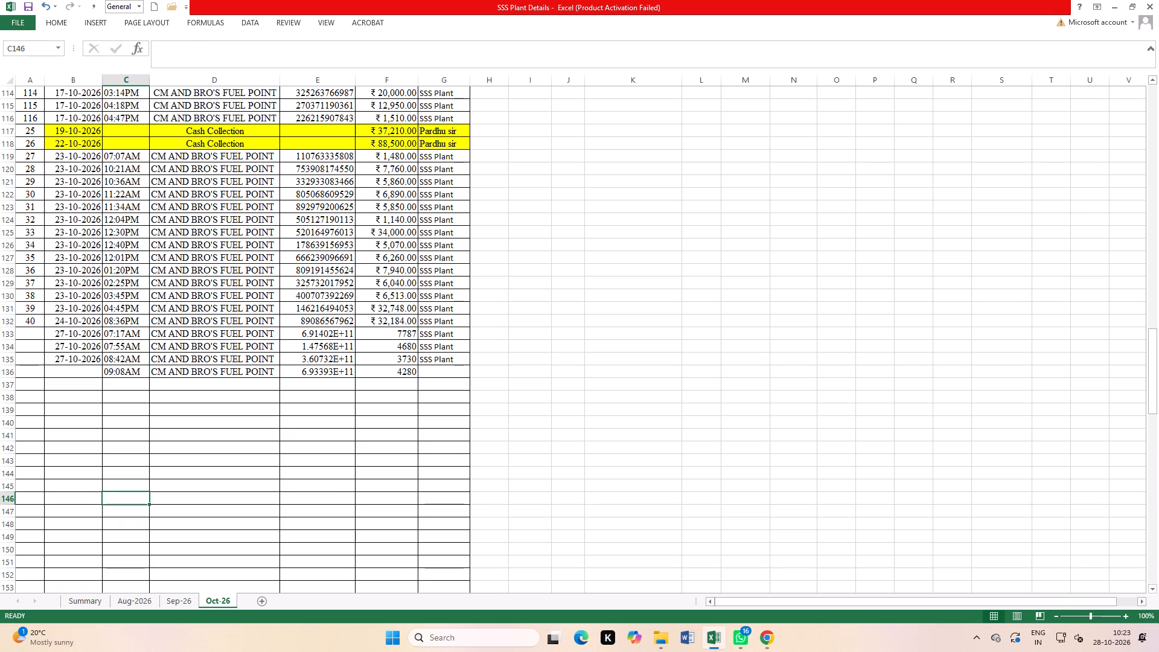
click(69, 377)
key(ctrl+d)
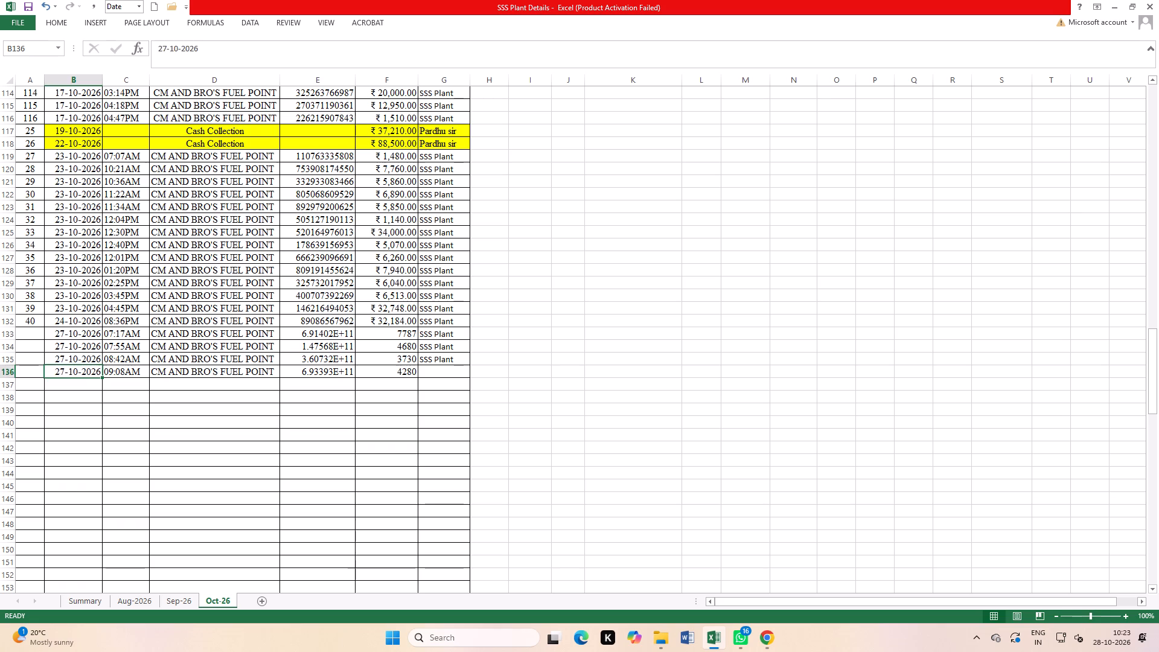
Start row 137 with date 27-10-2026, time 10:09AM and the name CM AND BRO'S FUEL POINT, repeating the date and name from above.
click(63, 380)
key(ctrl+d)
click(123, 384)
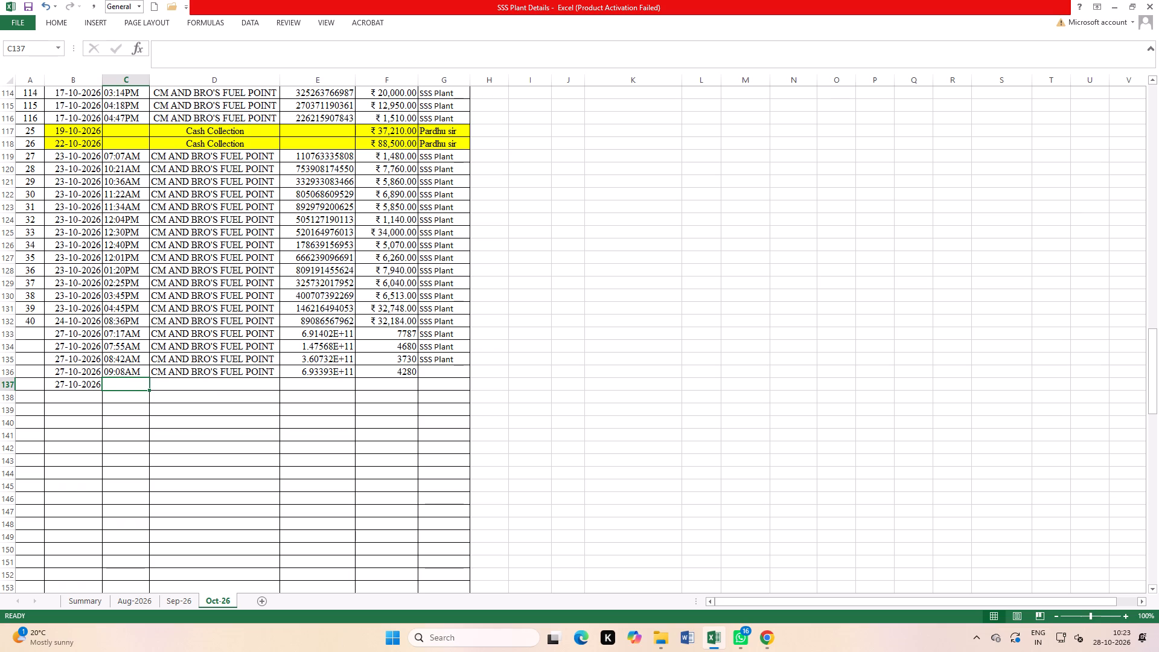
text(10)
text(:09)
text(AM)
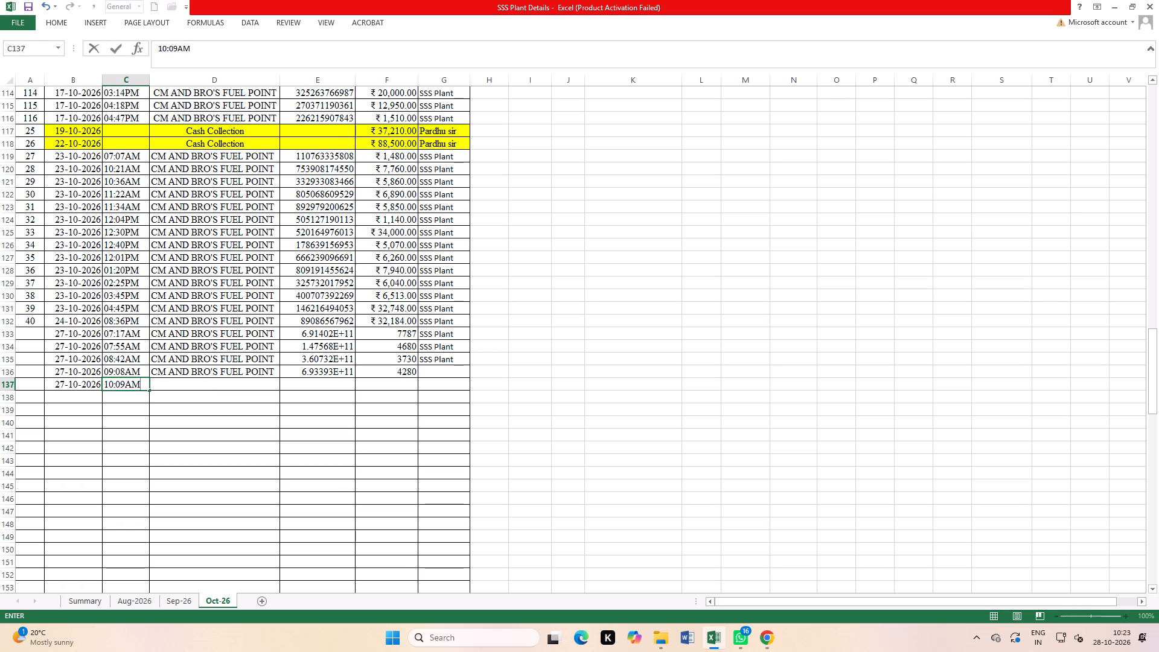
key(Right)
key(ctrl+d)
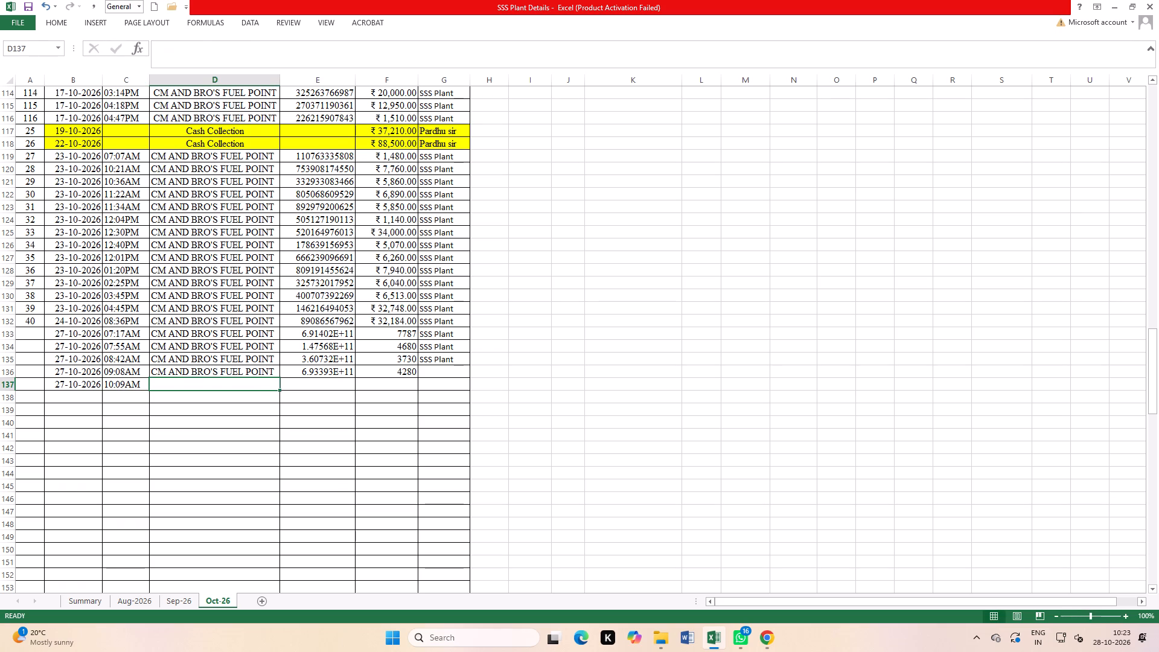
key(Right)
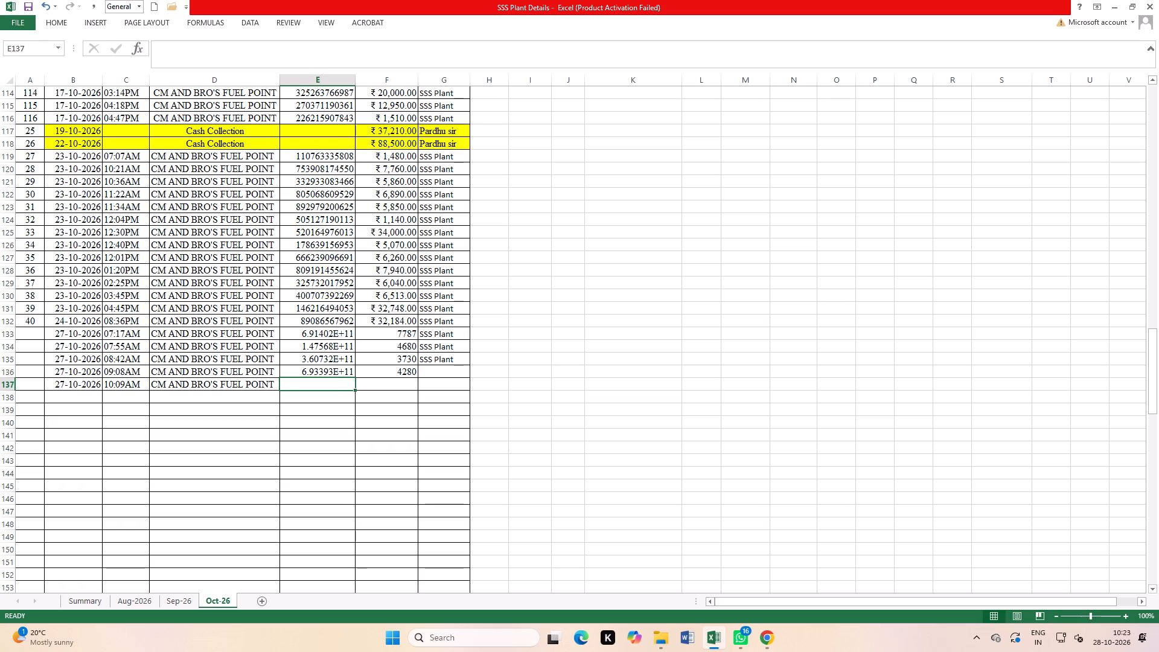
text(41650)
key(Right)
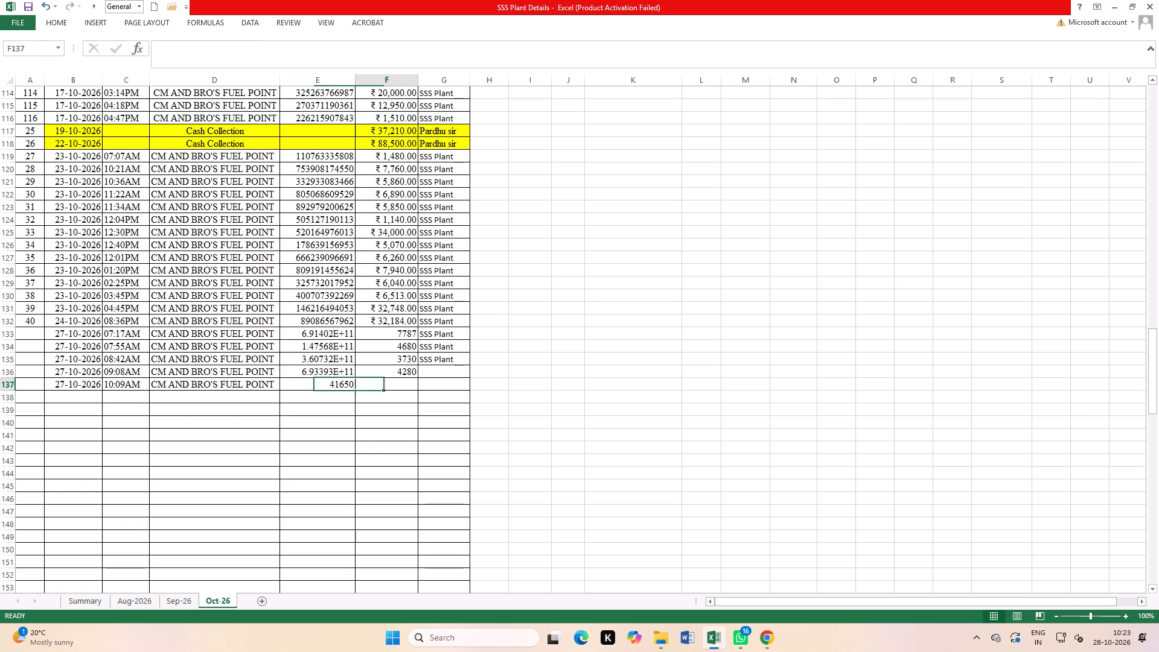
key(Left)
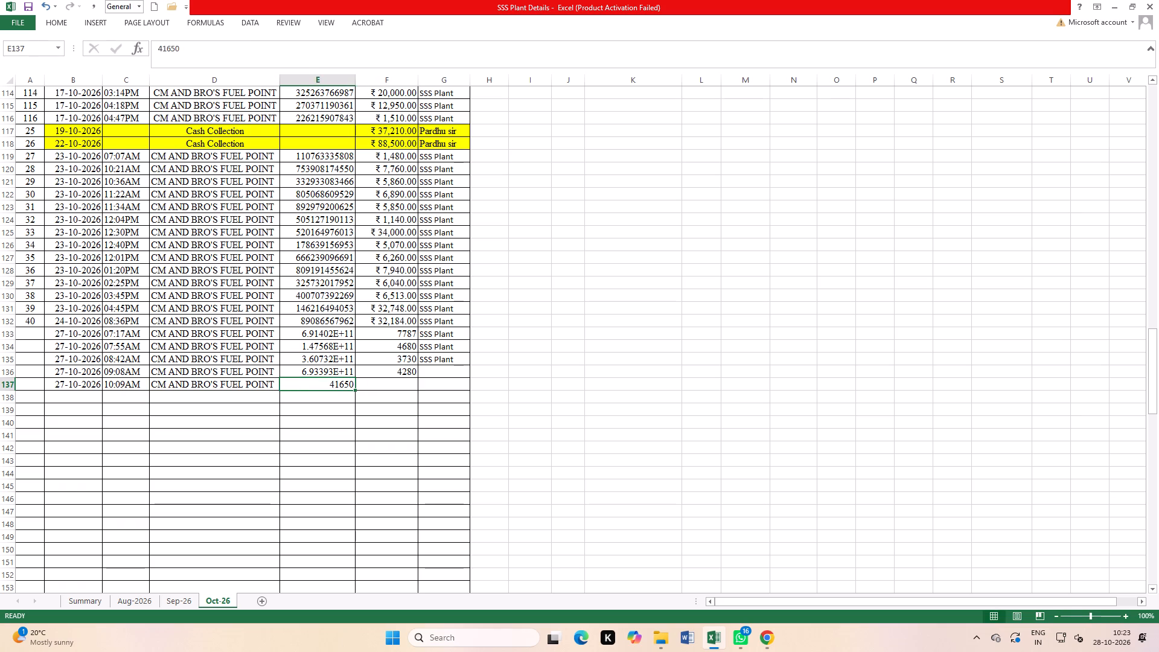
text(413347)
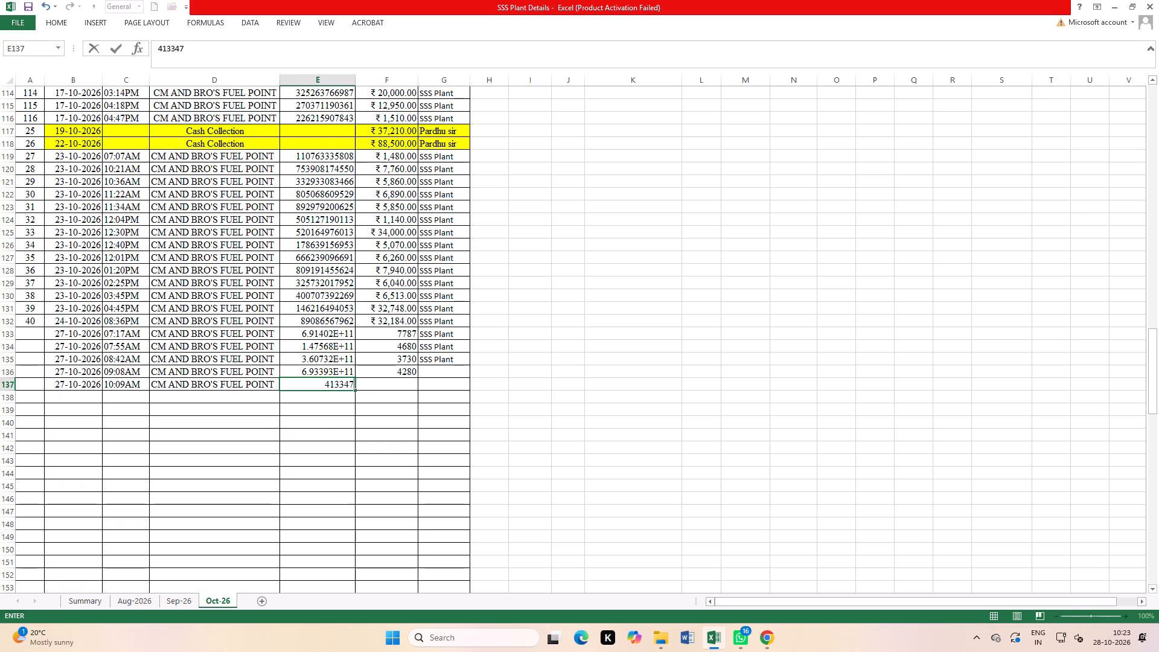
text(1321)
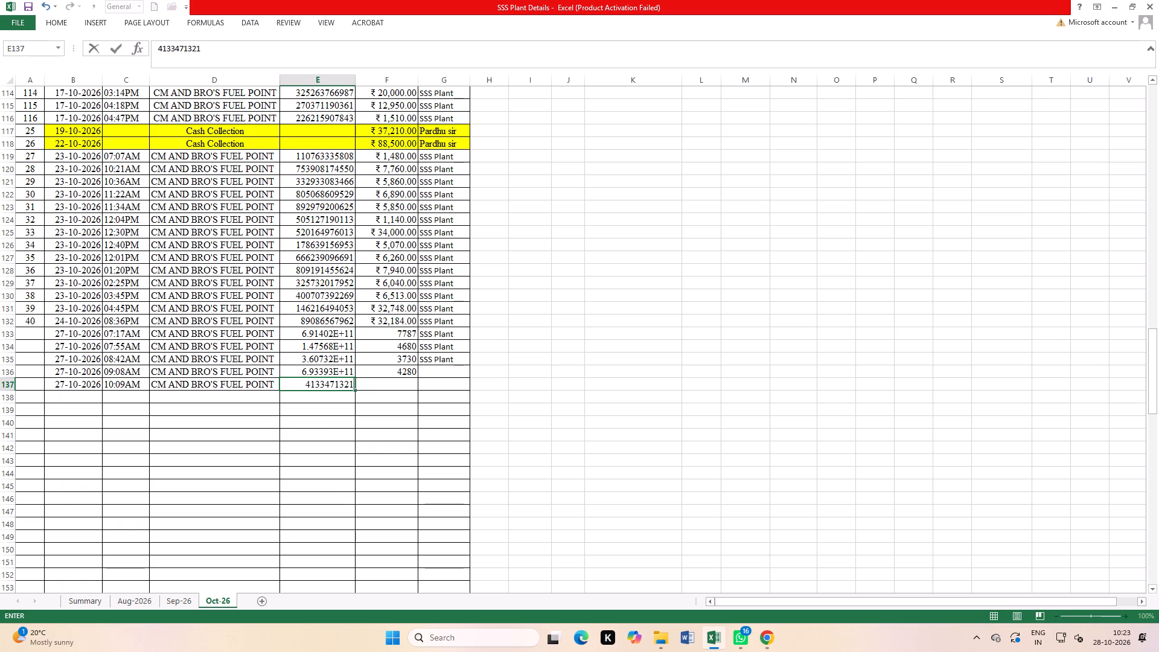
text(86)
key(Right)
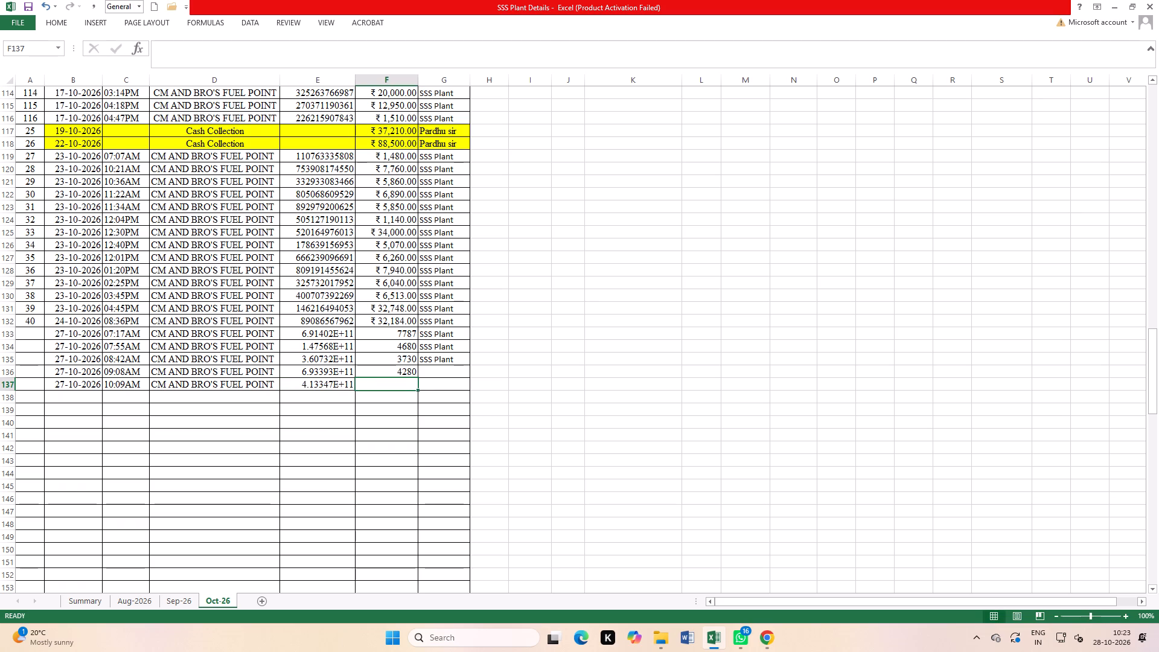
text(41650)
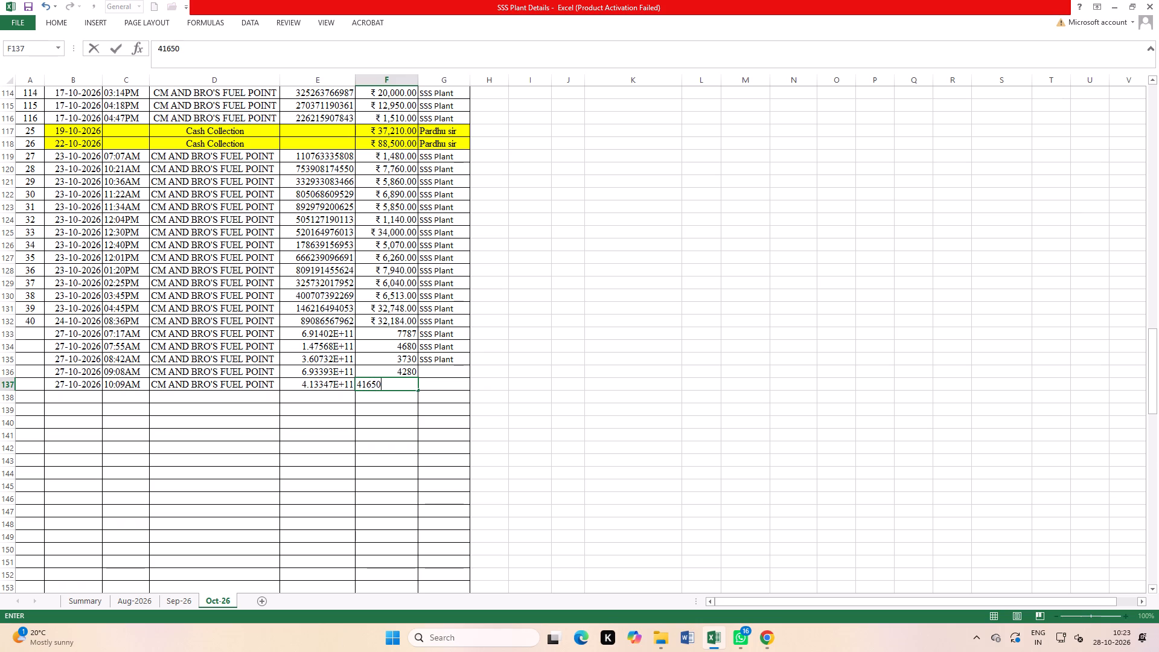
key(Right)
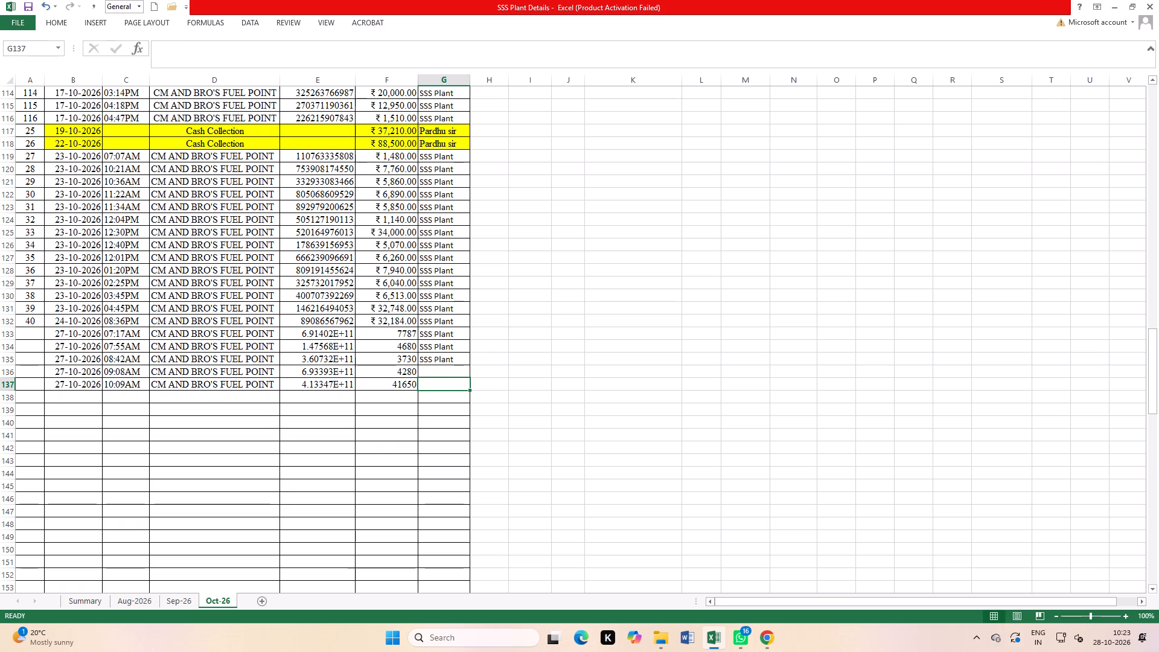
Start row 138 with time 10:20AM and the name CM AND BRO'S FUEL POINT, repeating the name from above.
click(79, 395)
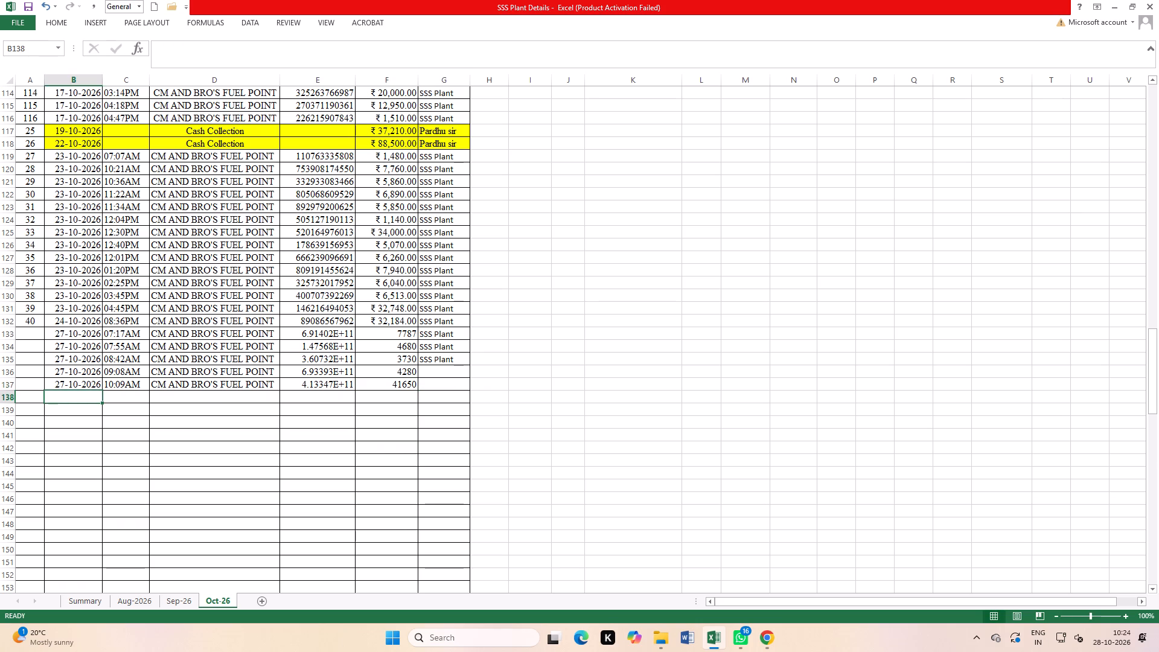
key(Right)
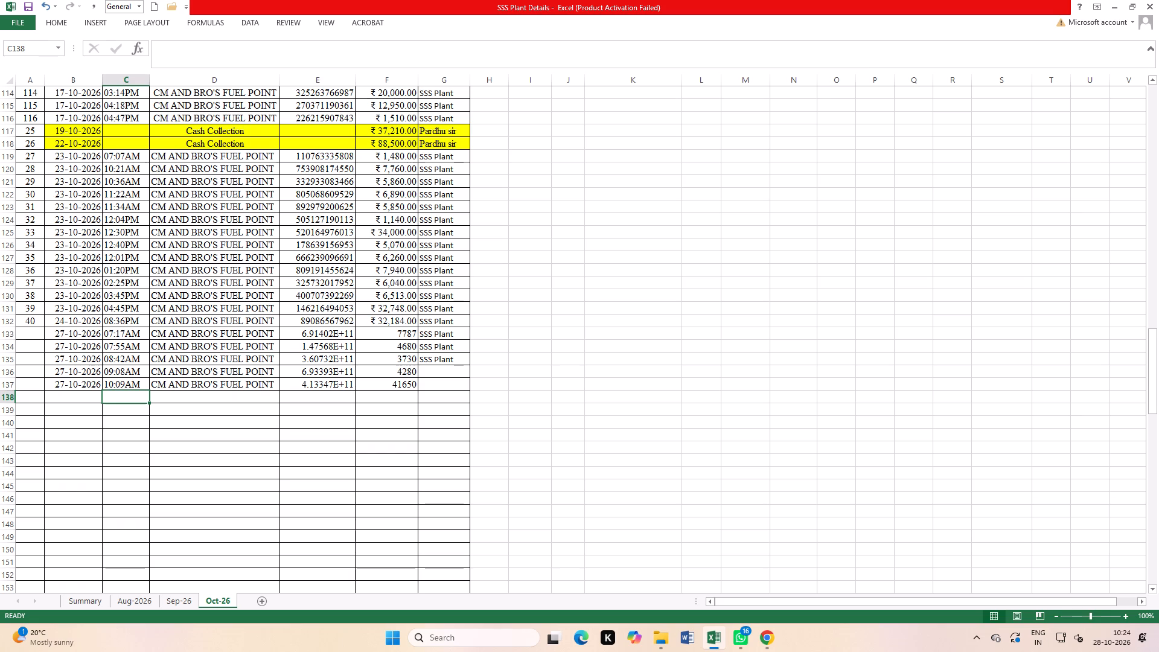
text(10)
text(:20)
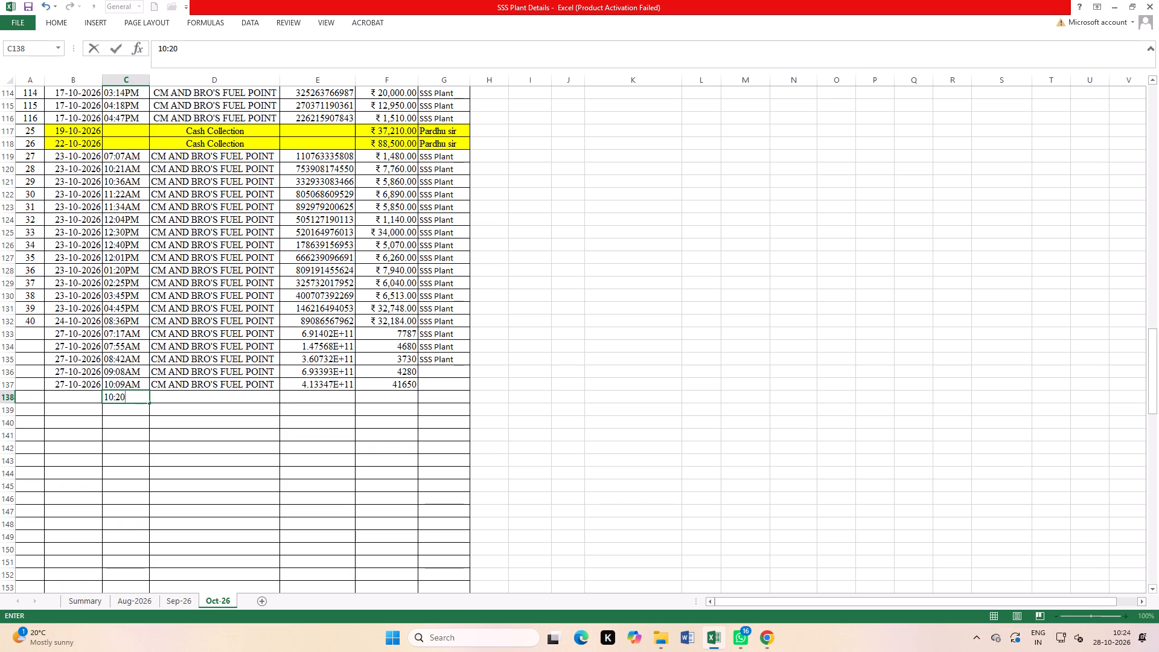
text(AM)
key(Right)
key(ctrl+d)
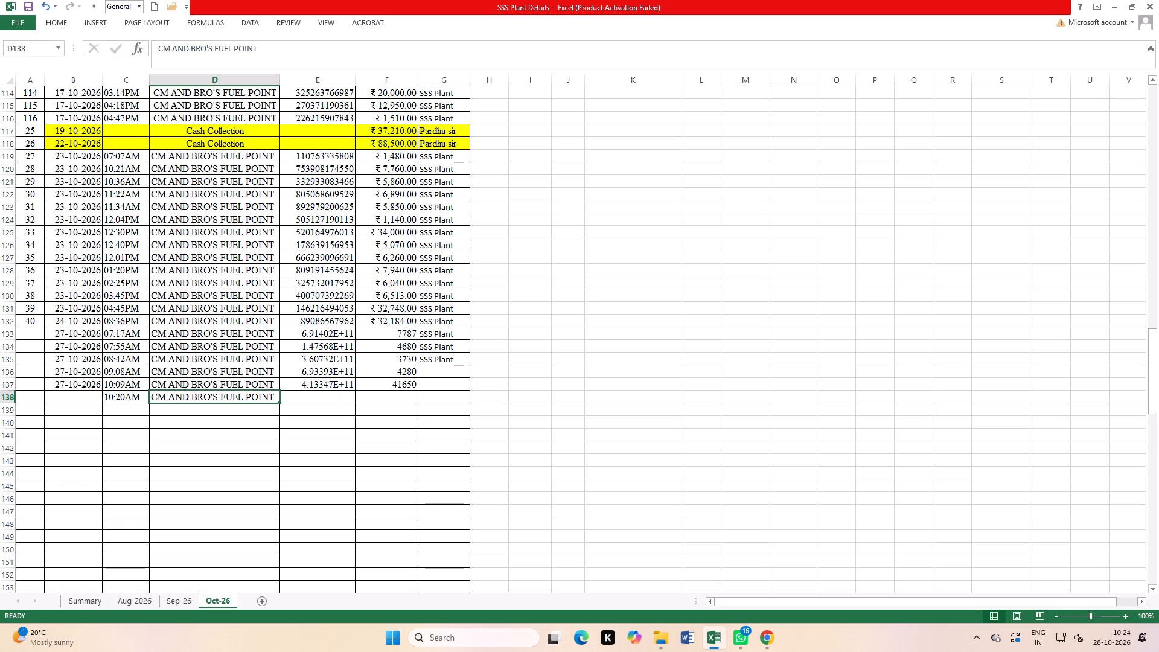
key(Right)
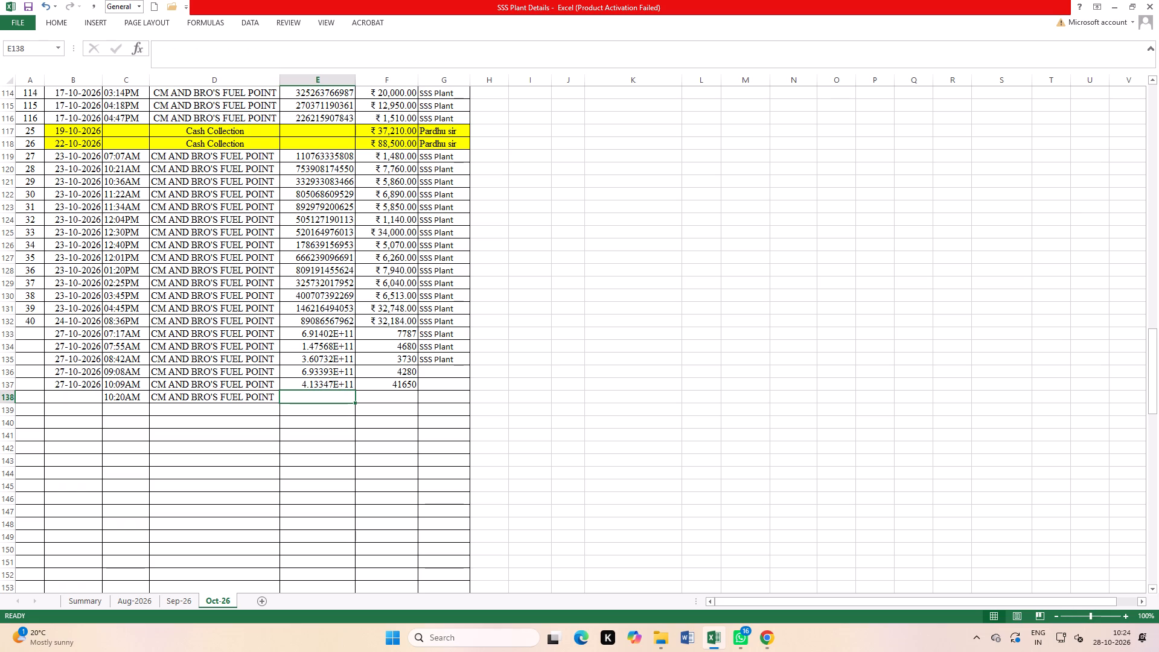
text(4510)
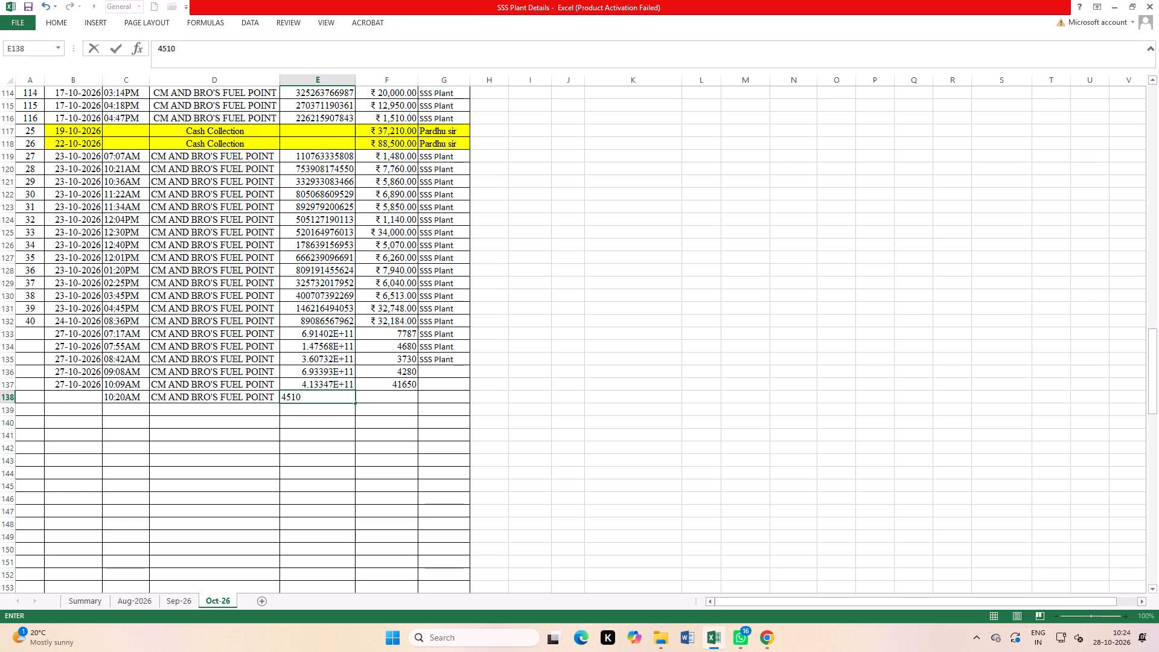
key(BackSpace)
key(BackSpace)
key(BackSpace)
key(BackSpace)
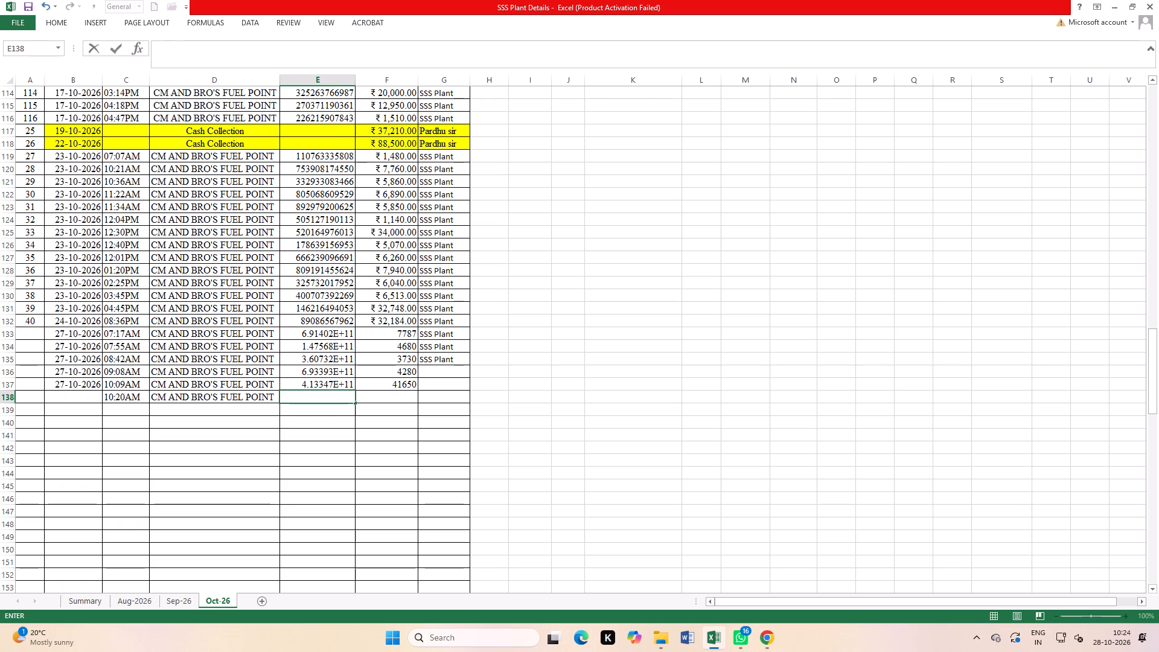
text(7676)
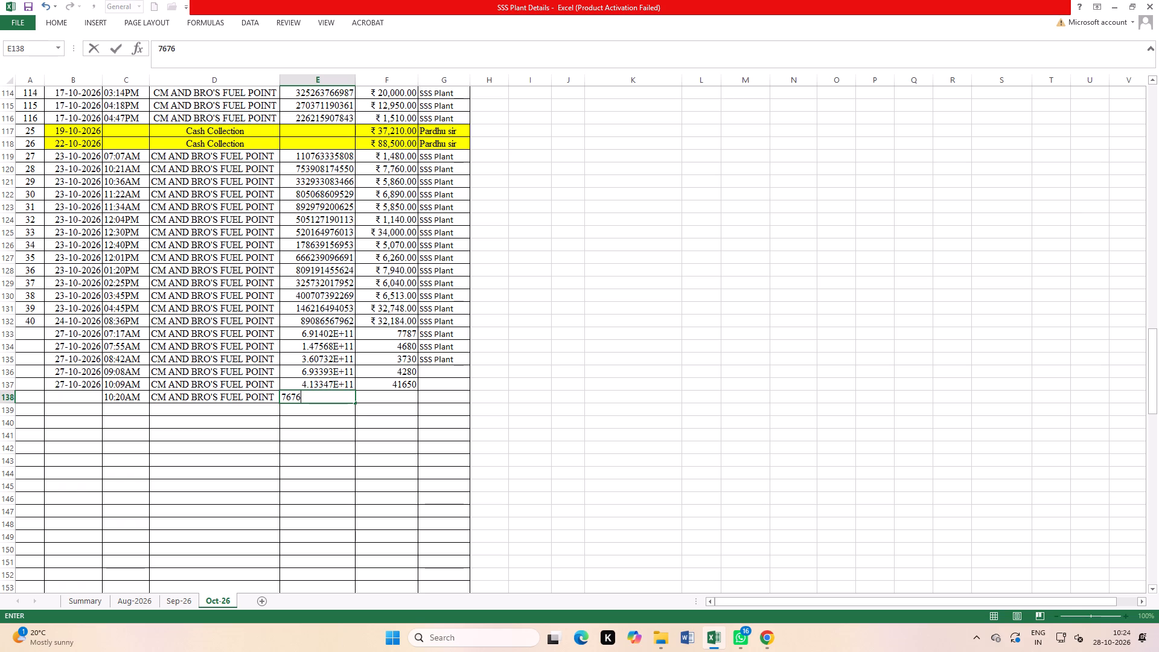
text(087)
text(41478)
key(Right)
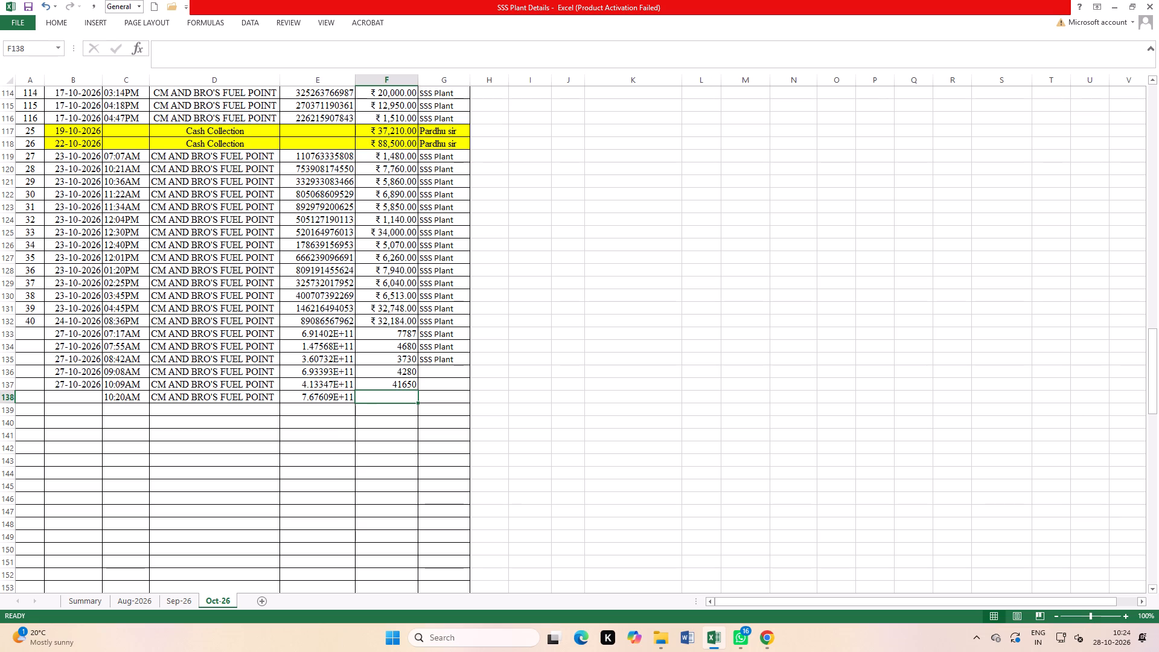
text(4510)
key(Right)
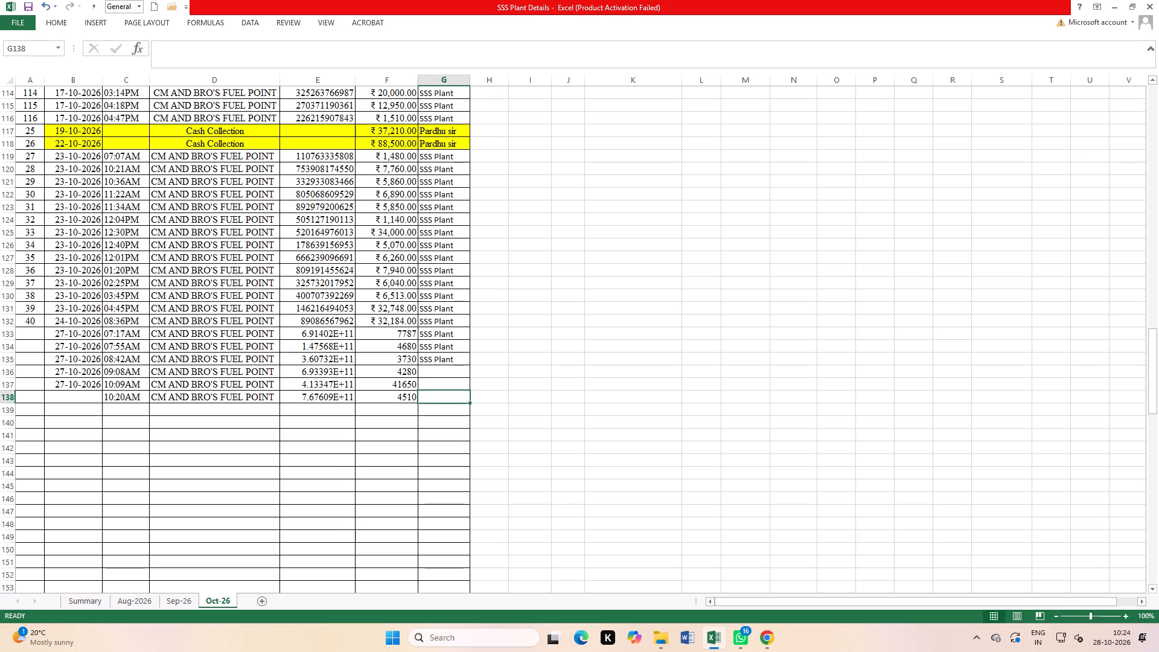
click(401, 409)
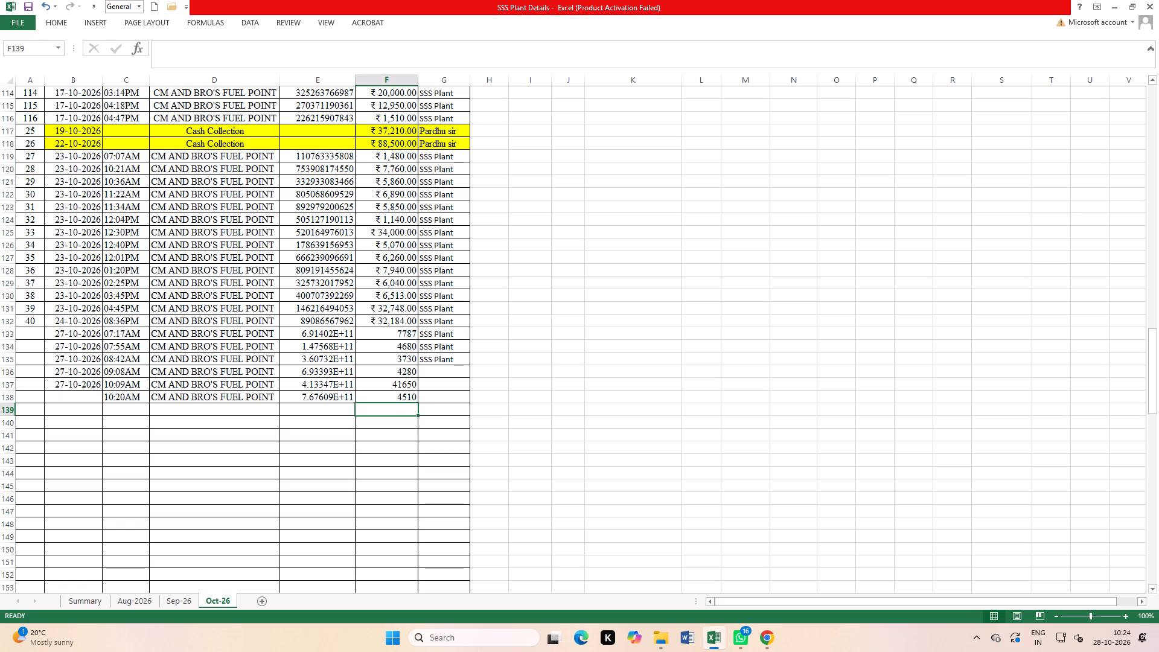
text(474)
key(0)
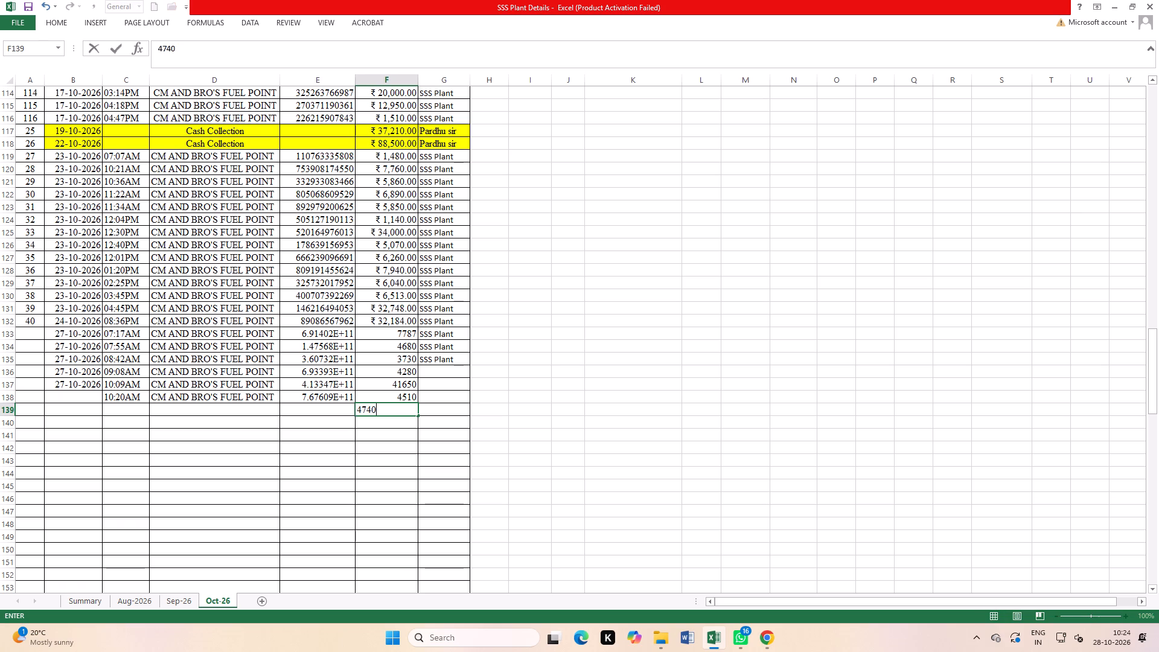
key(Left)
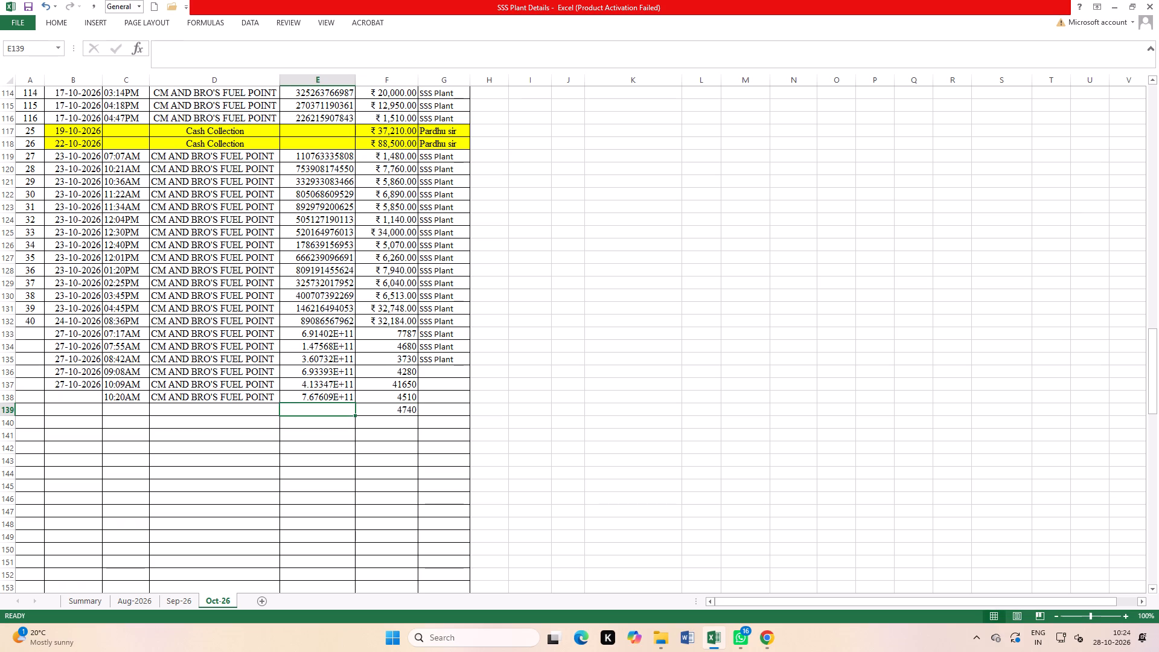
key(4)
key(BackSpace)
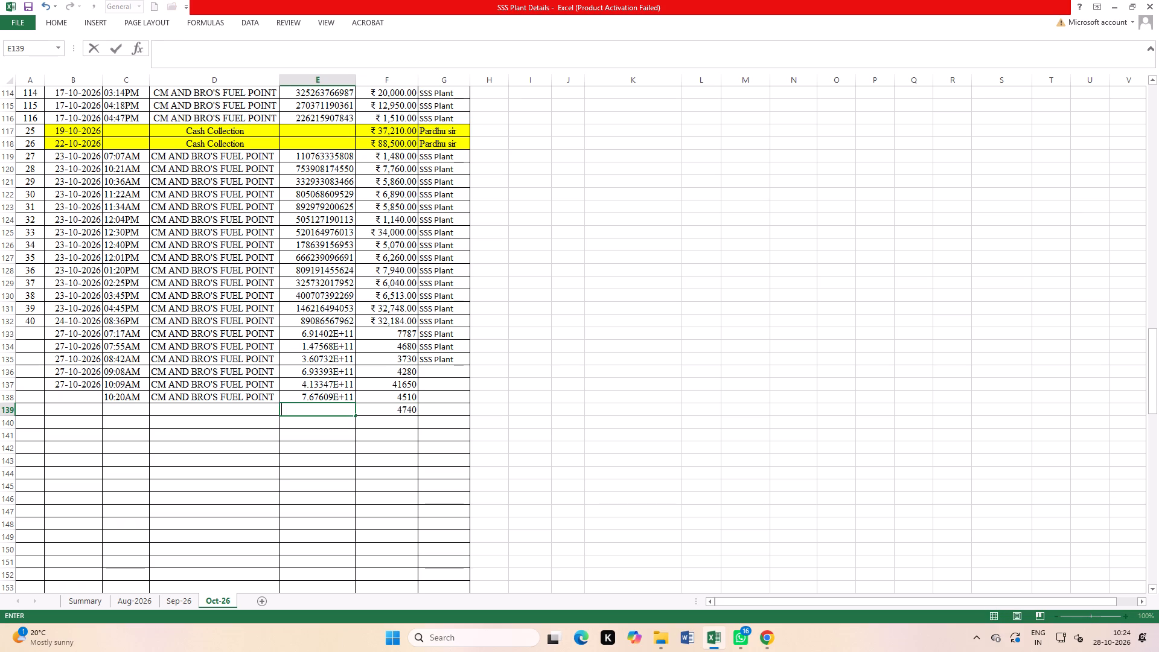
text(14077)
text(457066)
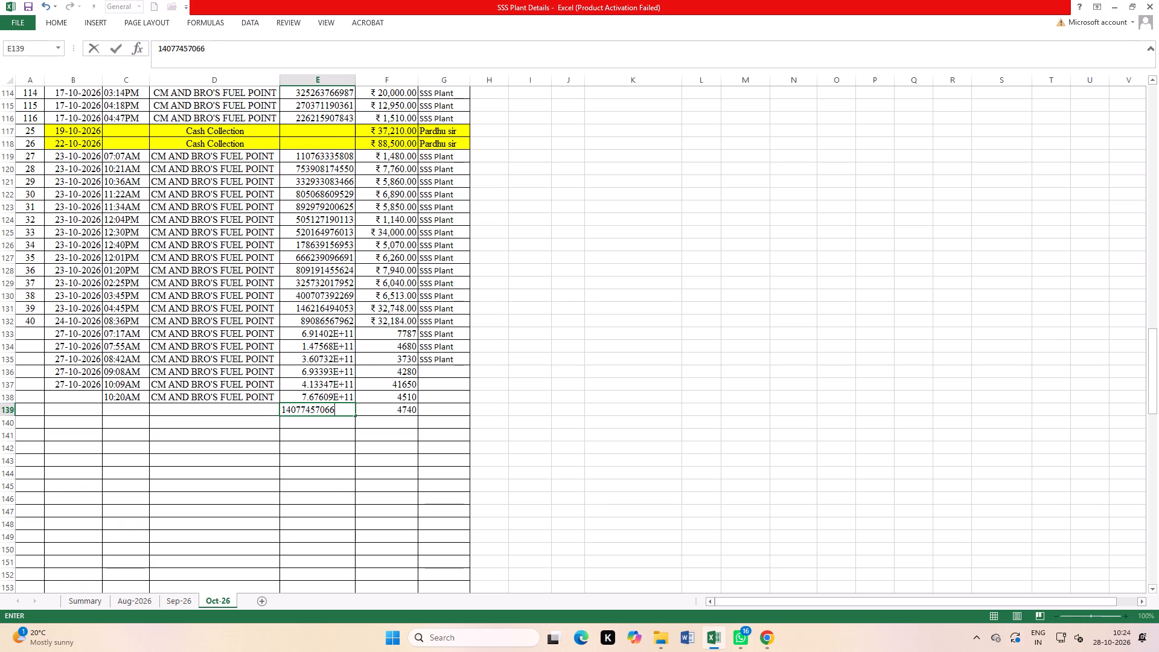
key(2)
click(208, 466)
Fill in row 139 with the name CM AND BRO'S FUEL POINT, repeated from above, and time 10:39AM.
click(192, 409)
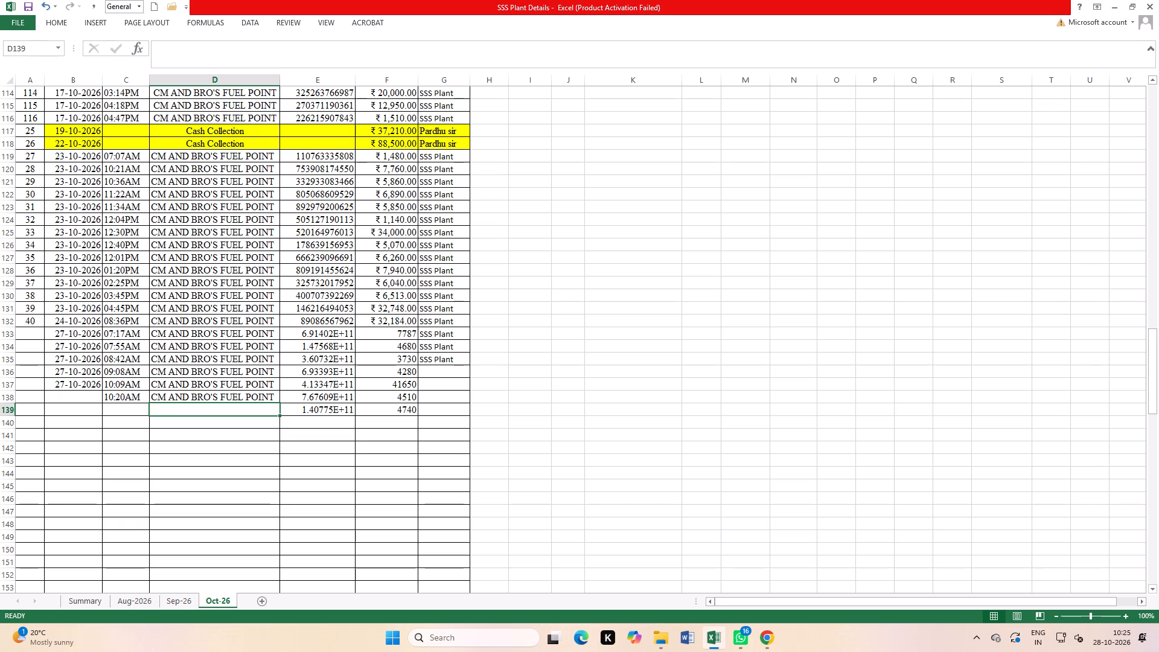
key(ctrl+d)
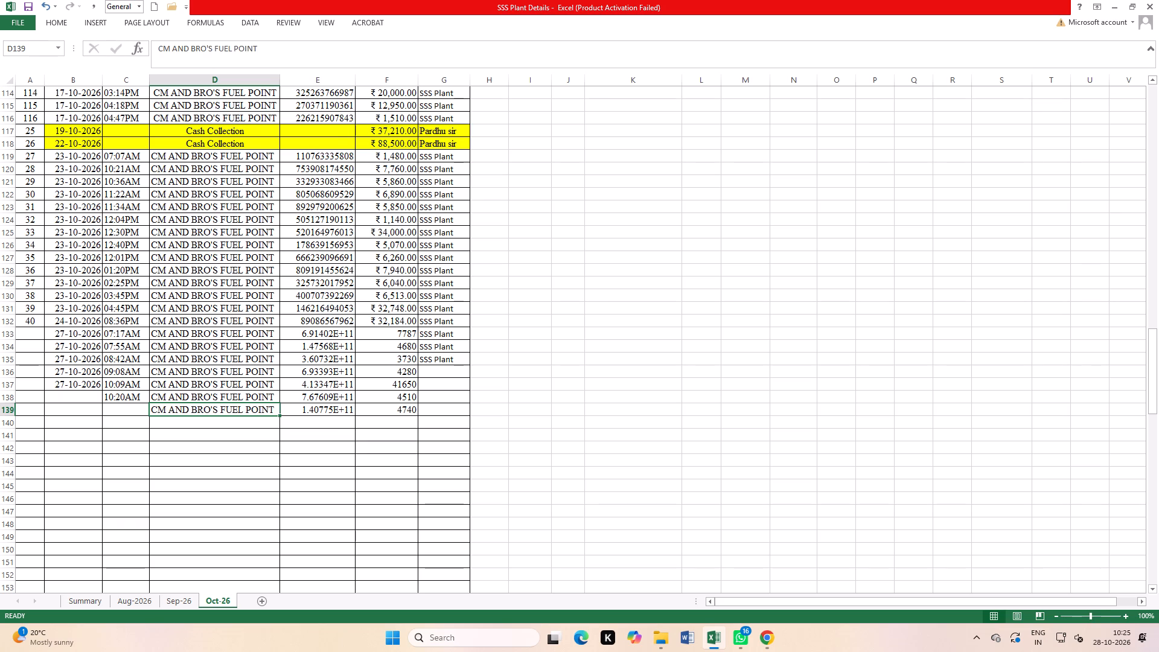
click(97, 407)
click(113, 407)
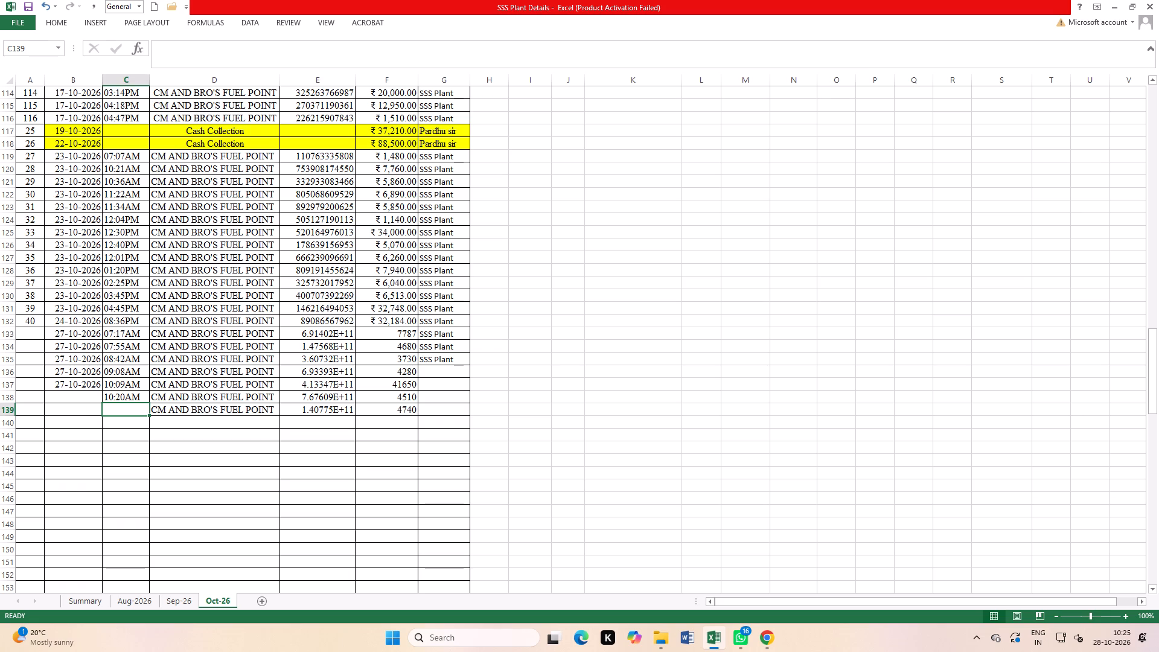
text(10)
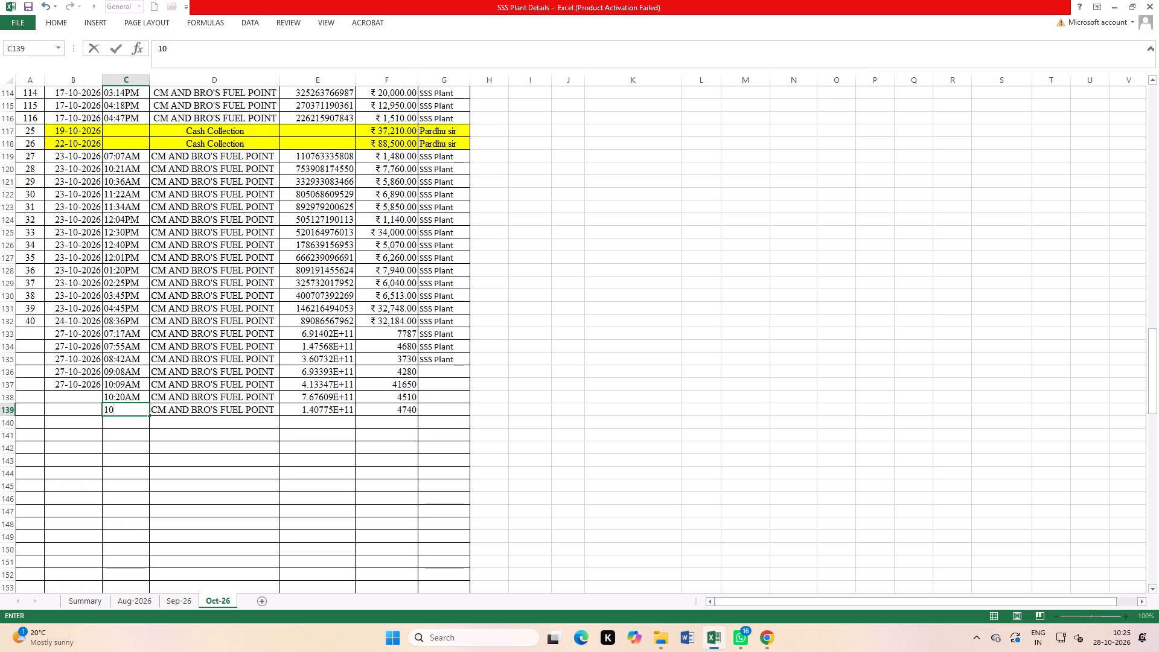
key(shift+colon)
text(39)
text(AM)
click(91, 471)
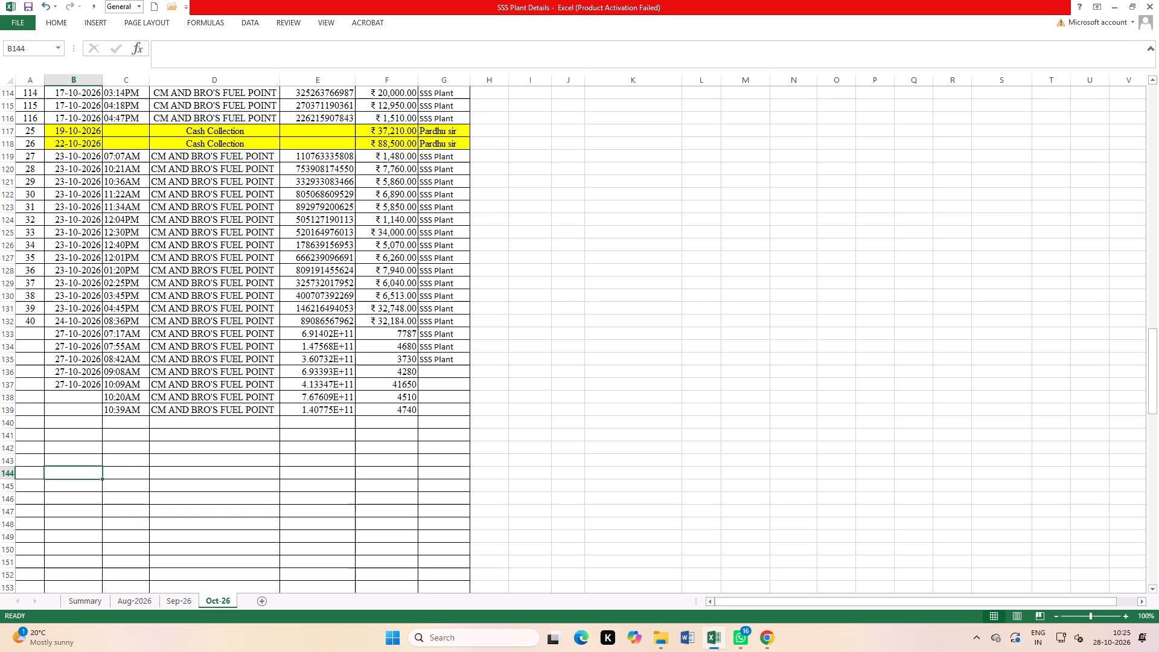
Fill the date 27-10-2026 from row 137 down into the date cells of rows 138 and 139.
drag(70, 374, 83, 417)
click(83, 412)
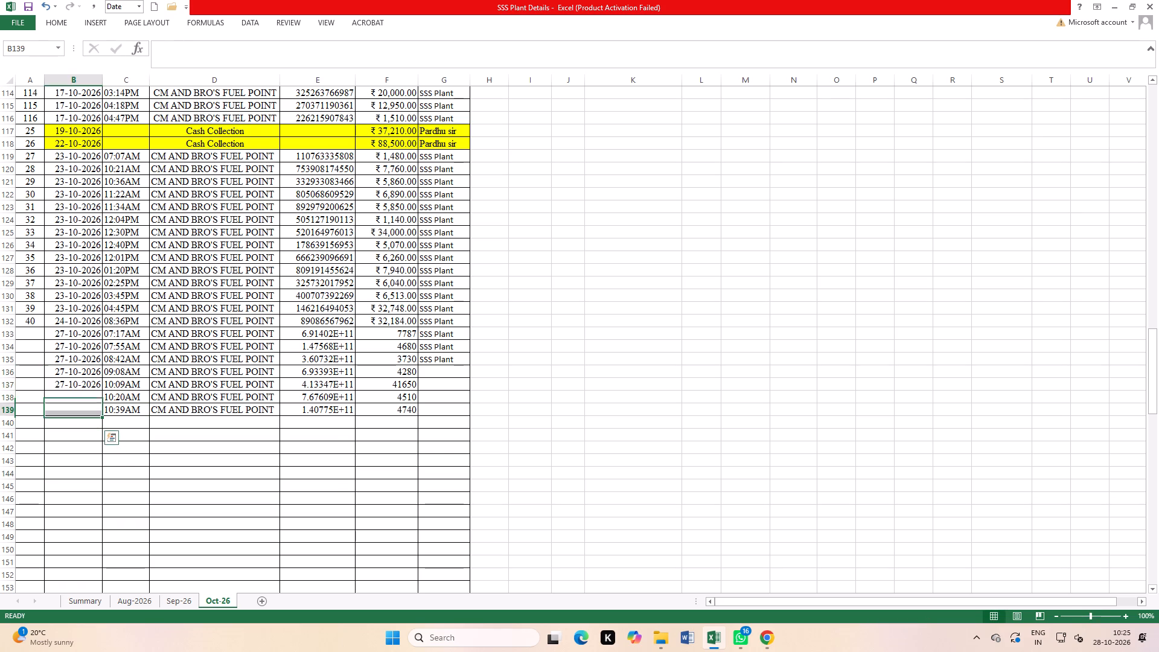
drag(77, 388, 83, 407)
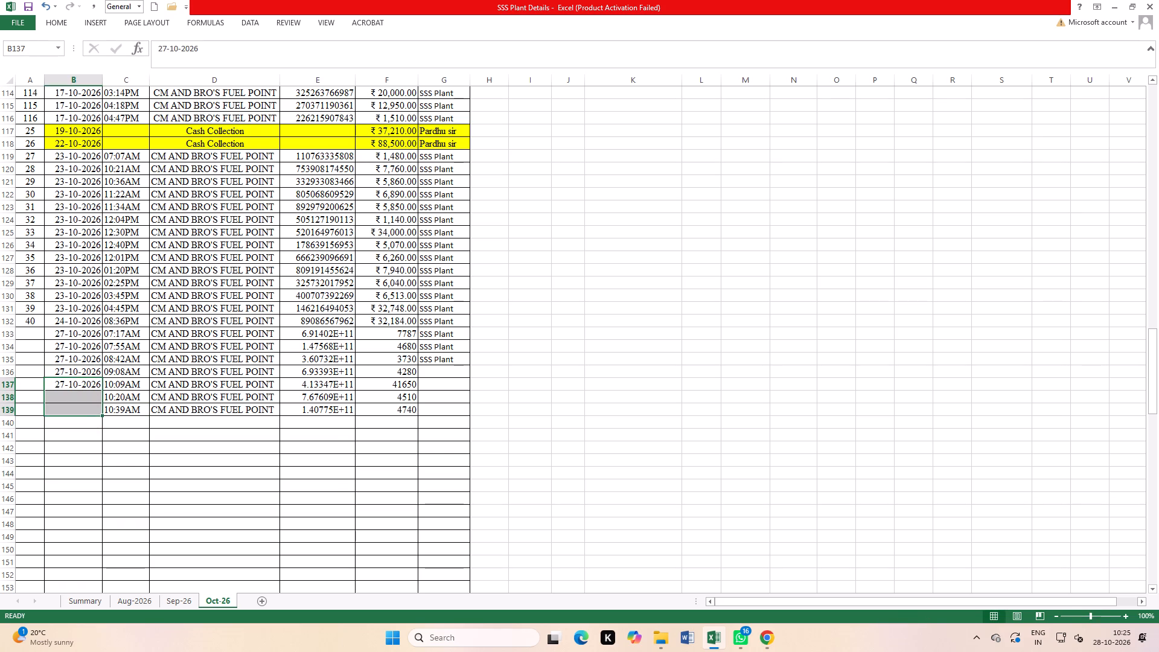
key(ctrl+d)
click(110, 441)
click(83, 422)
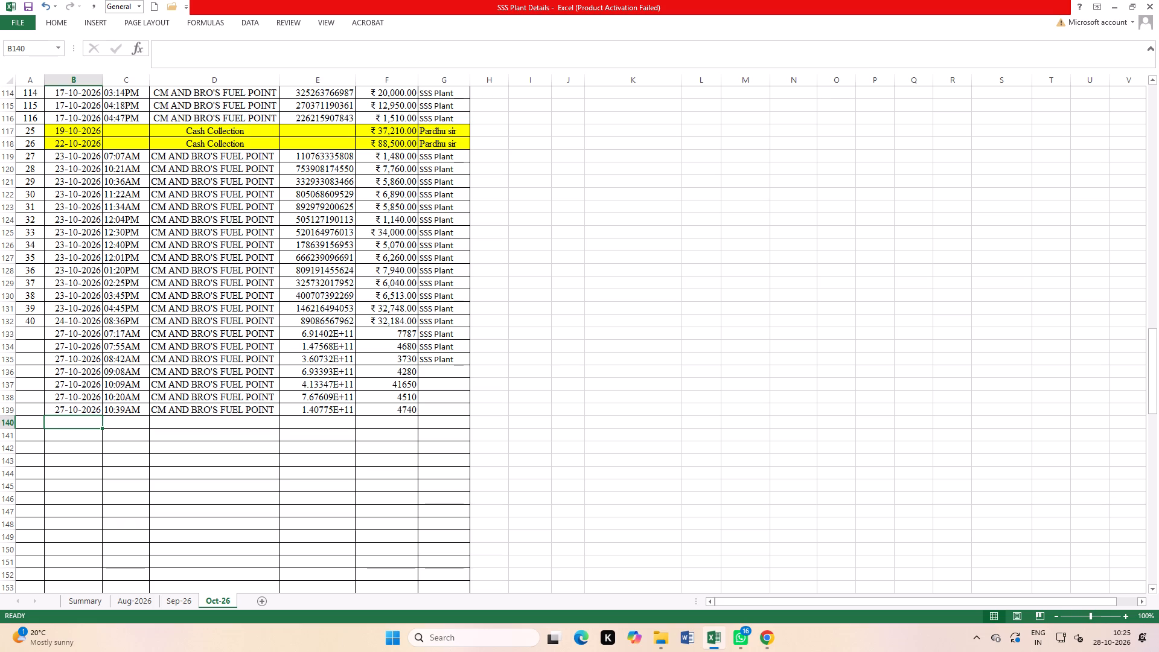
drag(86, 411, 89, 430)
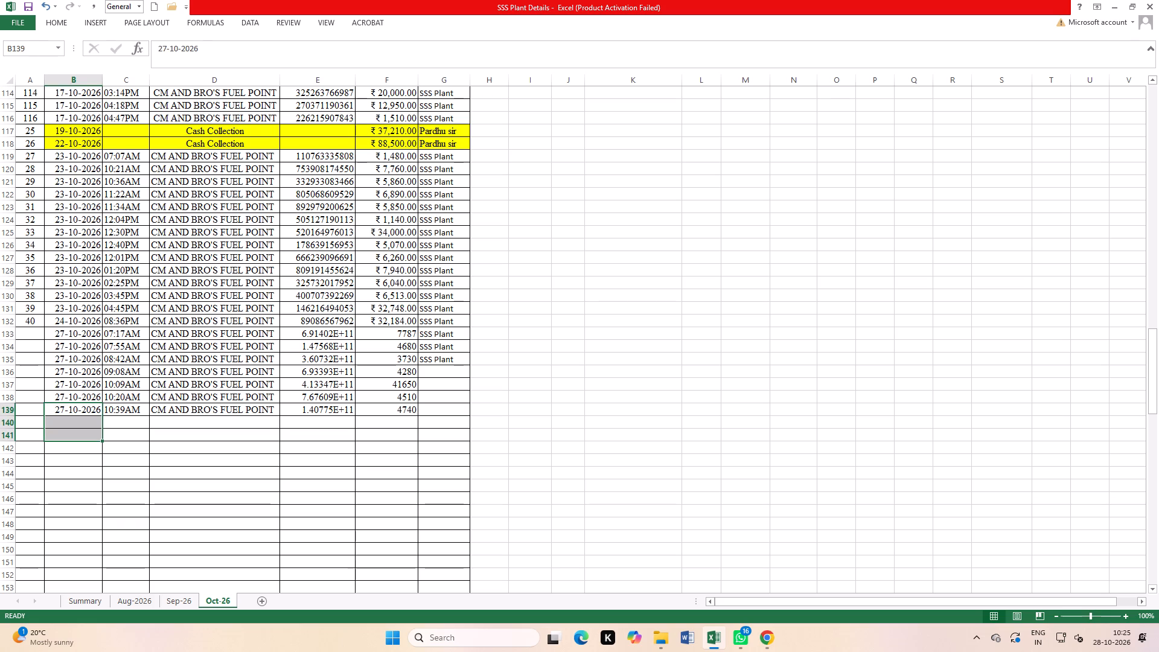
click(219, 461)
Start row 140 with time 12:07PM and the name CM AND BRO'S FUEL POINT, repeating the name from above.
click(126, 421)
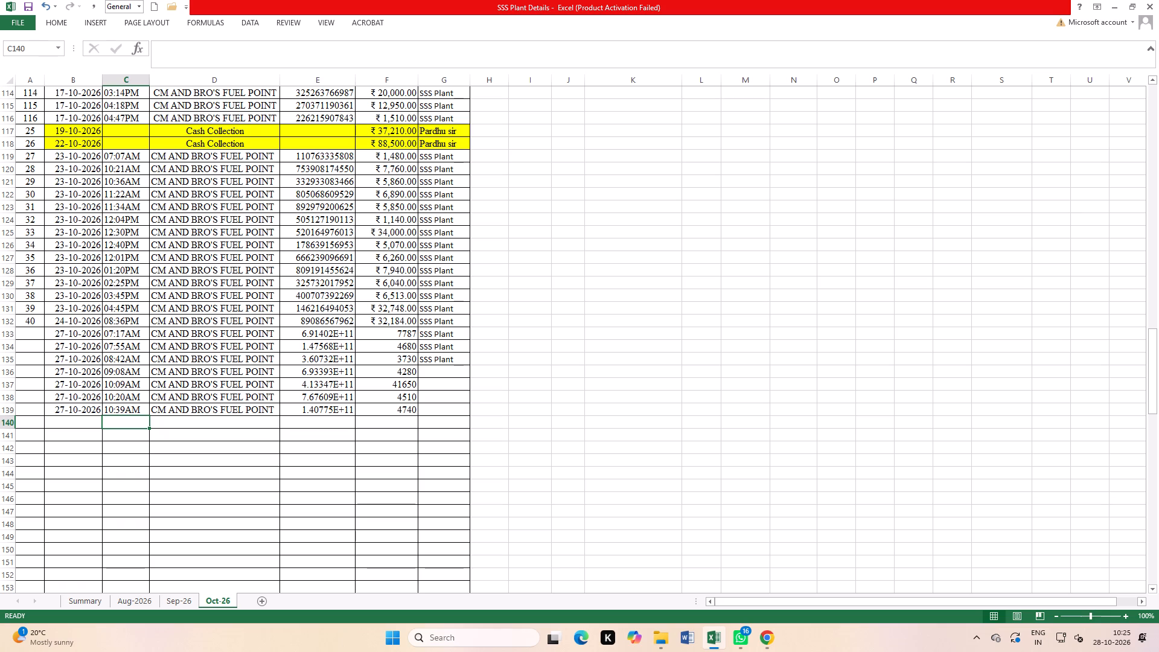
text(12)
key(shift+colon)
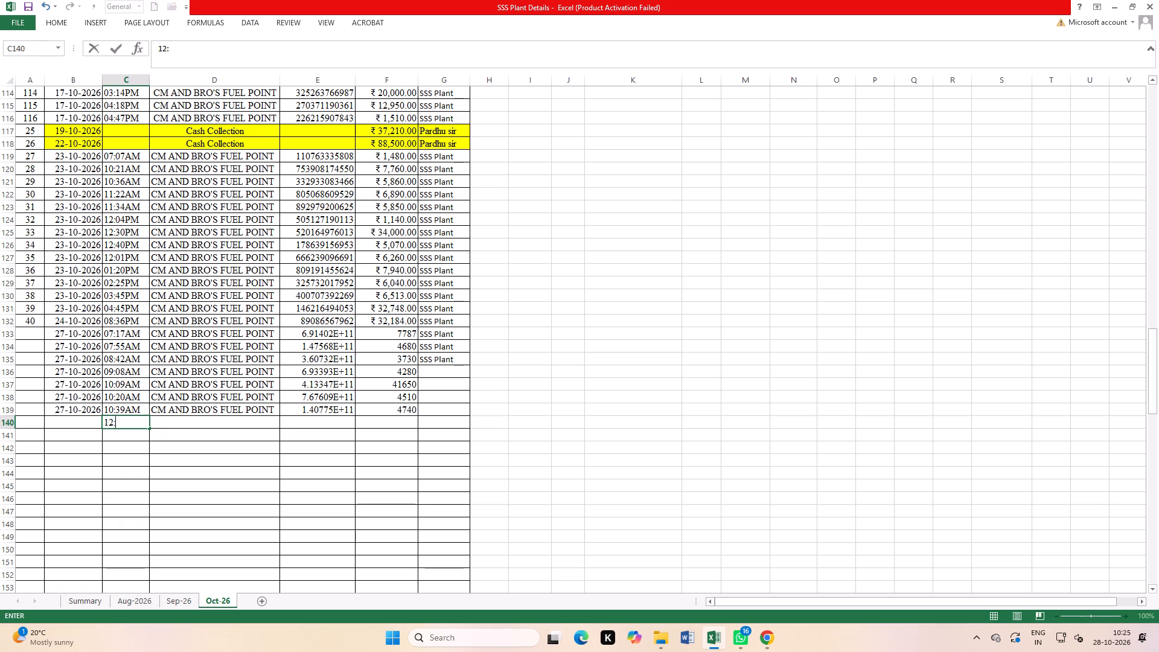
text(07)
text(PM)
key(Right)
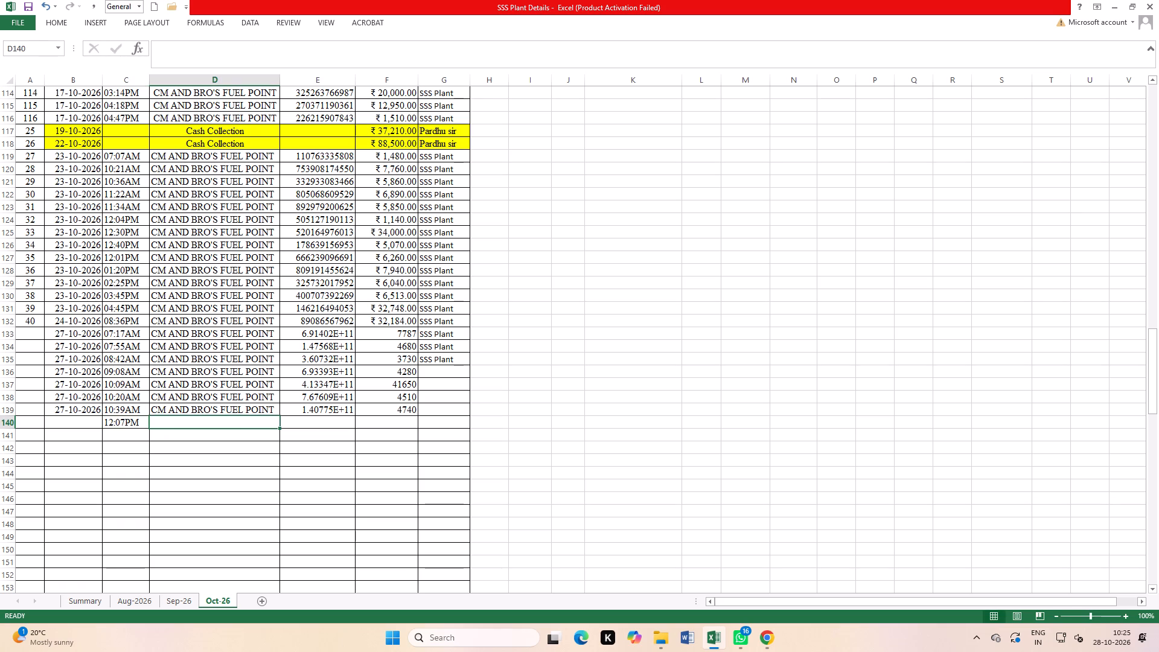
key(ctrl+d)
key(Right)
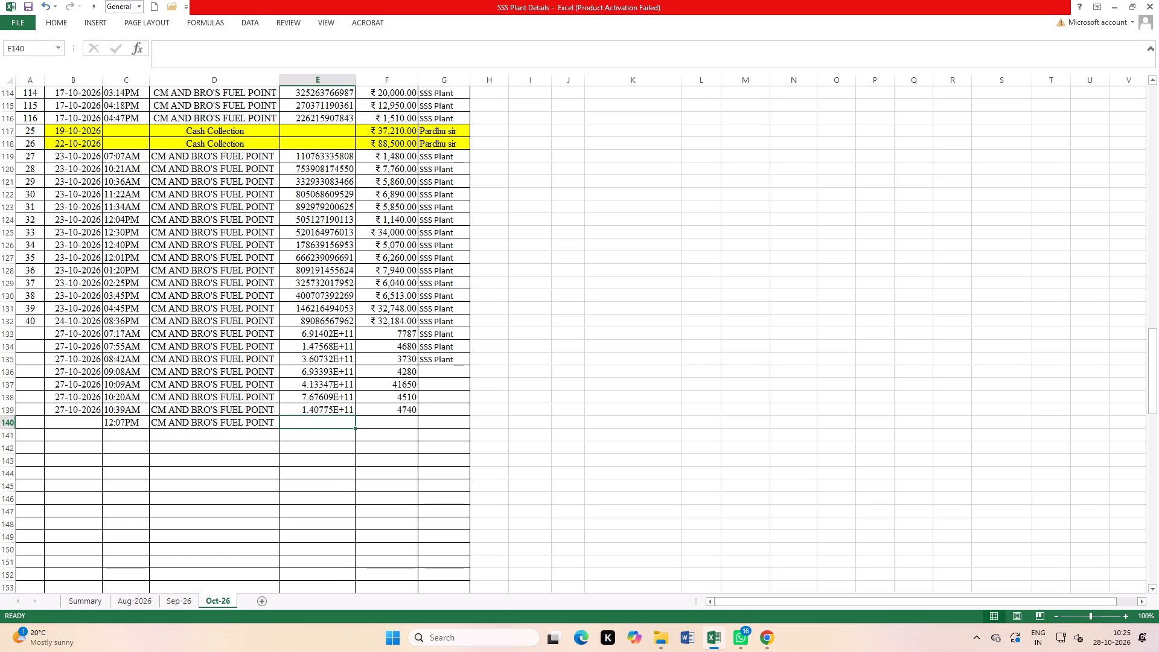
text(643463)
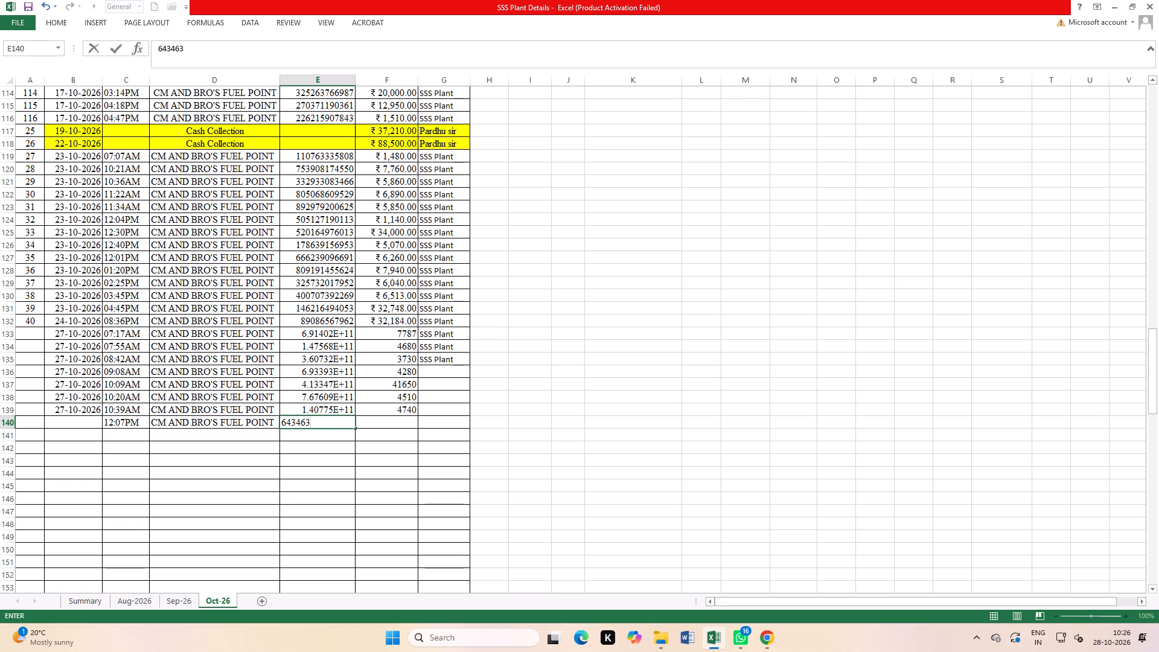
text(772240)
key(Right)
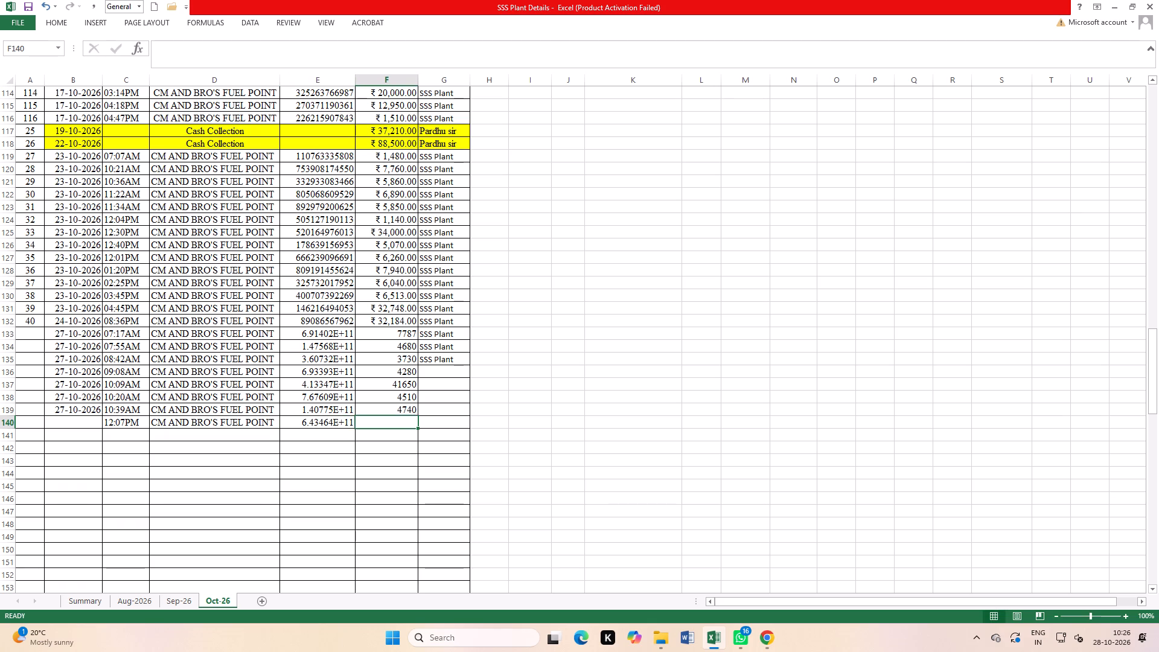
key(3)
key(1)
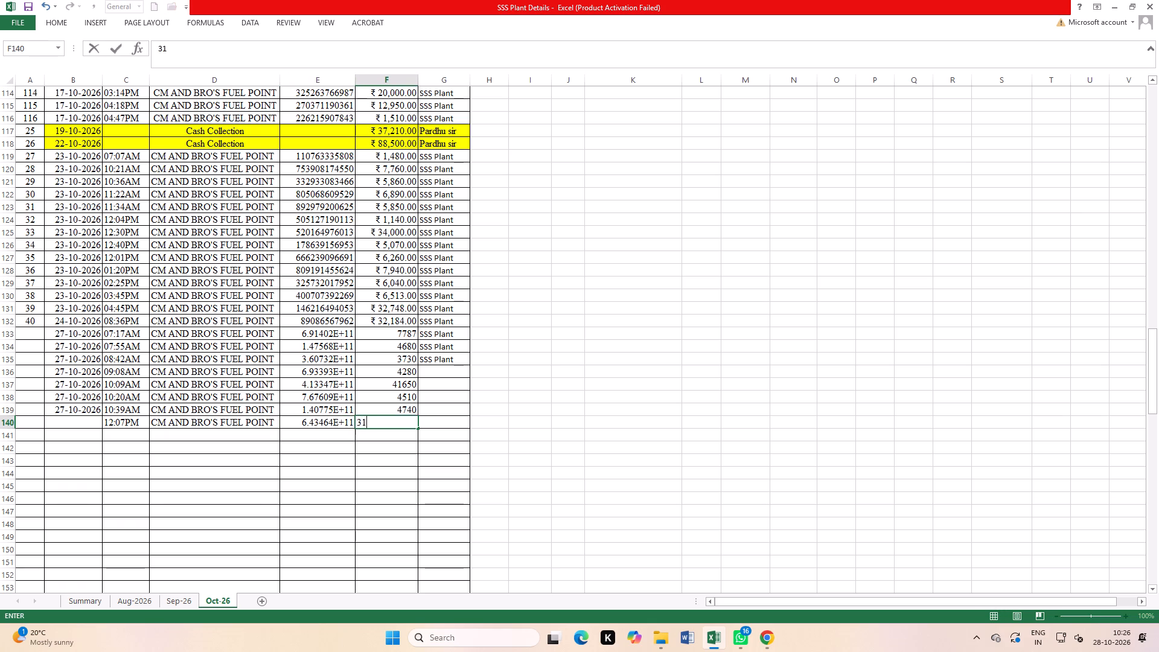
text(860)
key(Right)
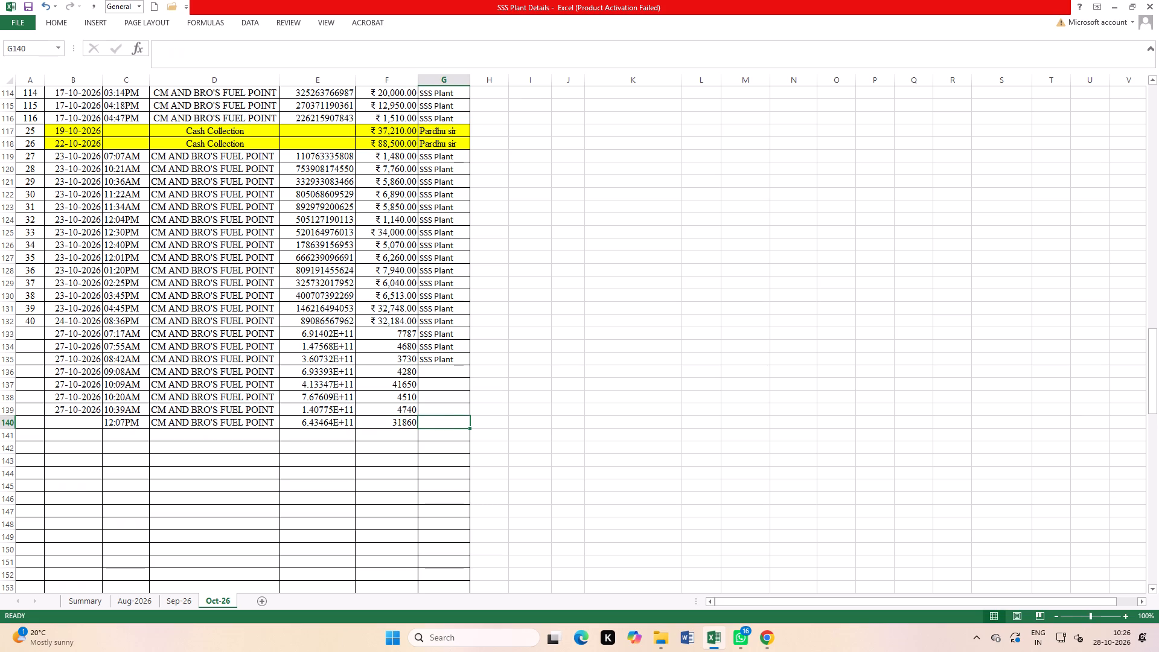
Fill the date 27-10-2026 from the row above into the date cells of rows 140 and 141.
click(75, 420)
key(ctrl+d)
click(86, 427)
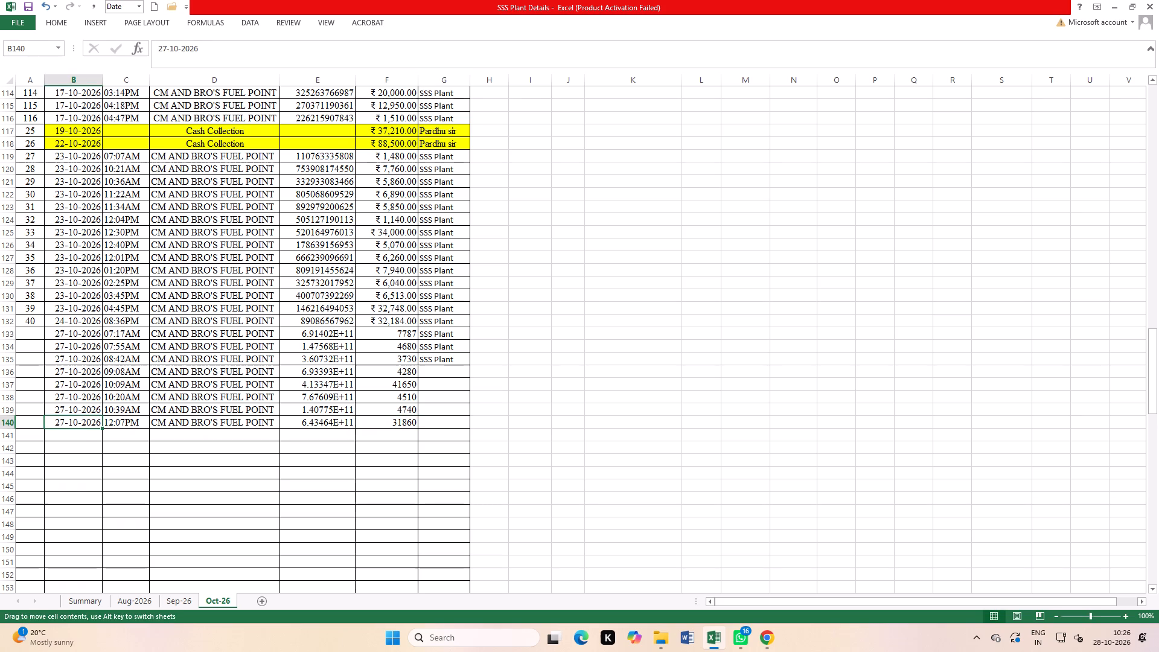
click(85, 432)
key(ctrl+d)
click(121, 436)
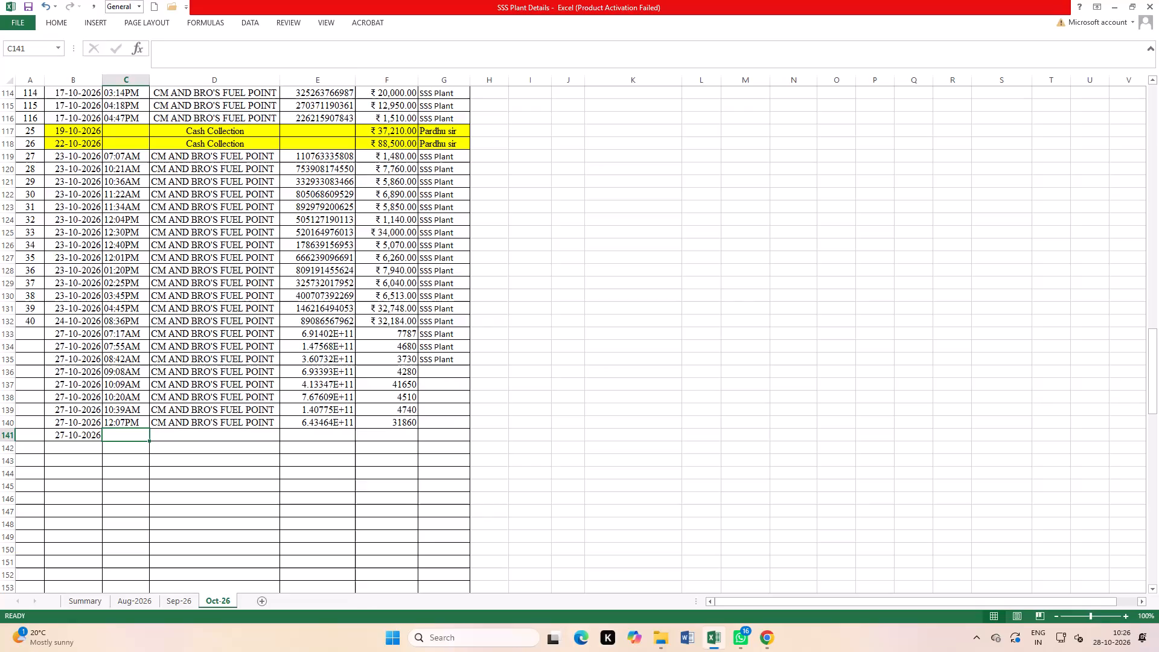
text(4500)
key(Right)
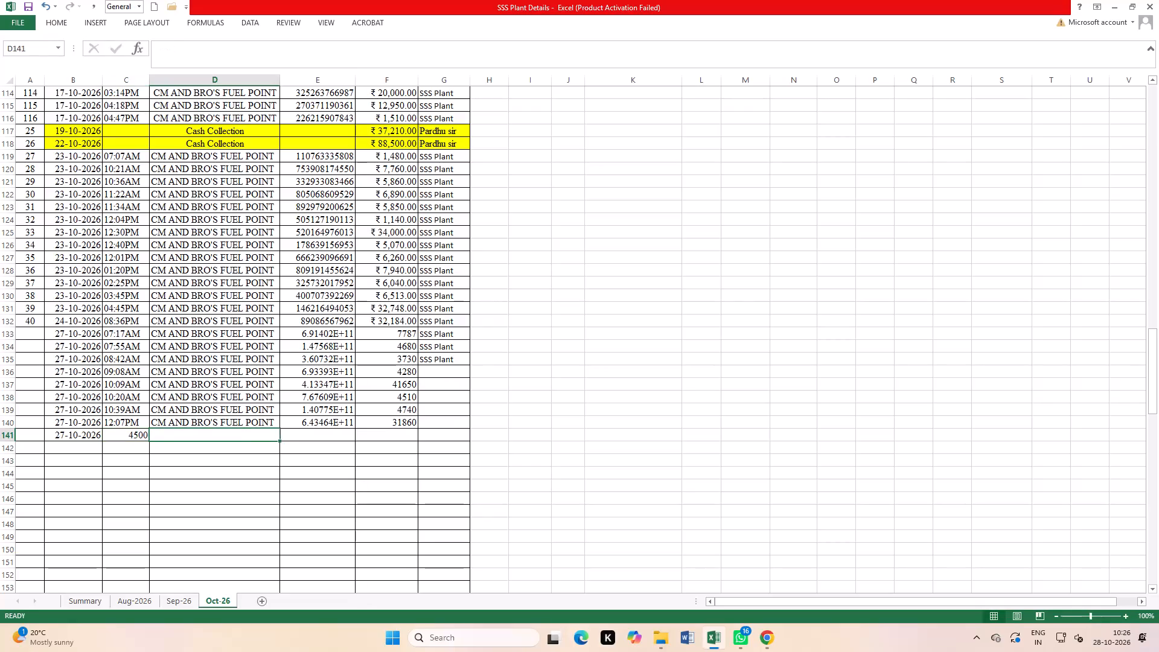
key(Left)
Fill in row 141 with time 12:32PM and the name CM AND BRO'S FUEL POINT, repeated from above.
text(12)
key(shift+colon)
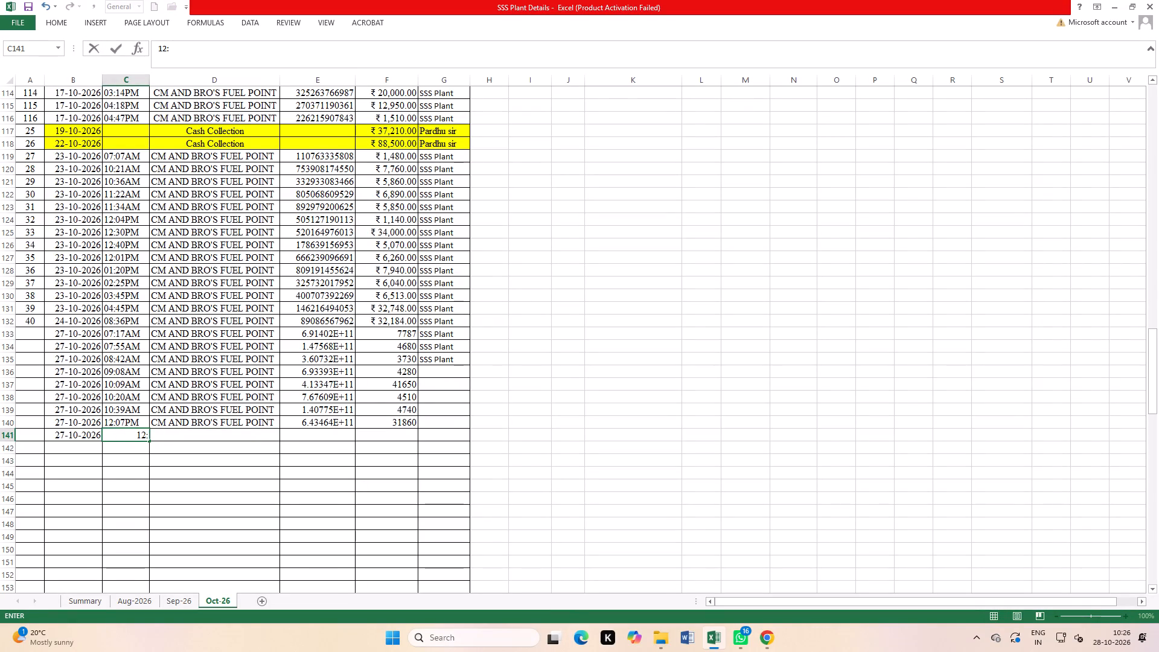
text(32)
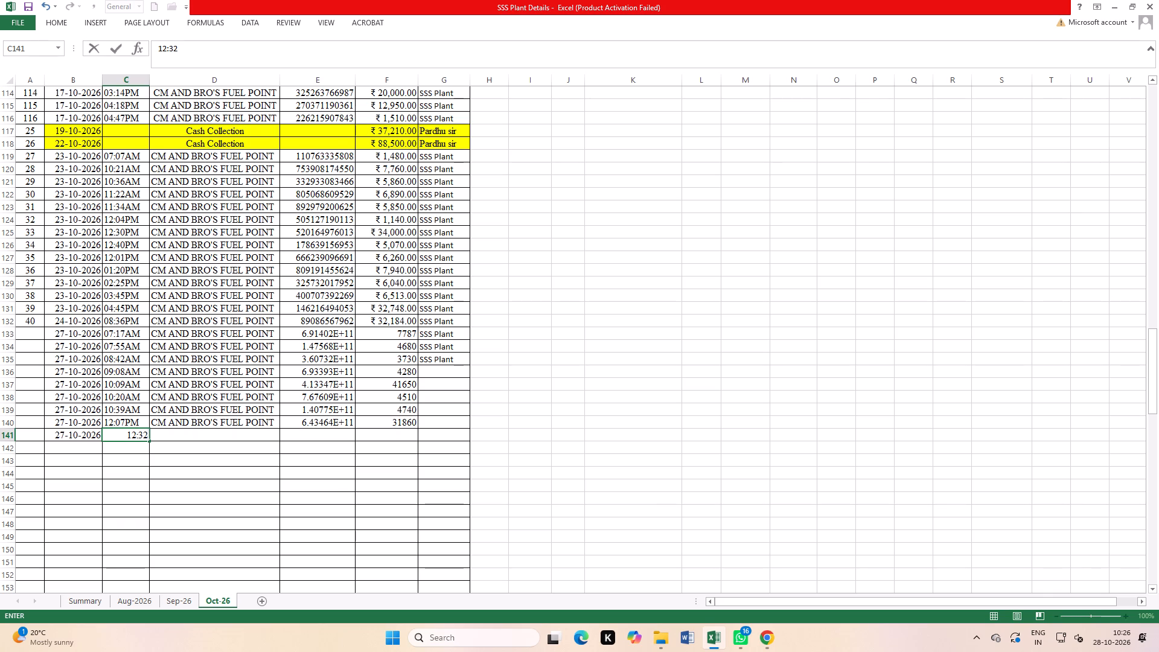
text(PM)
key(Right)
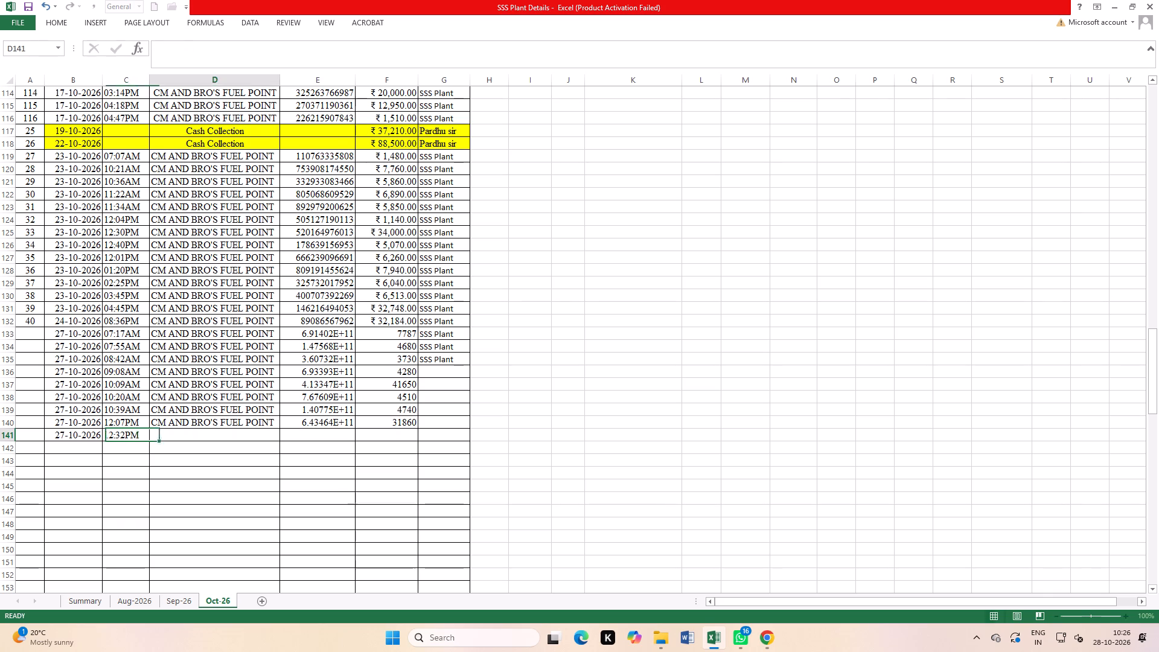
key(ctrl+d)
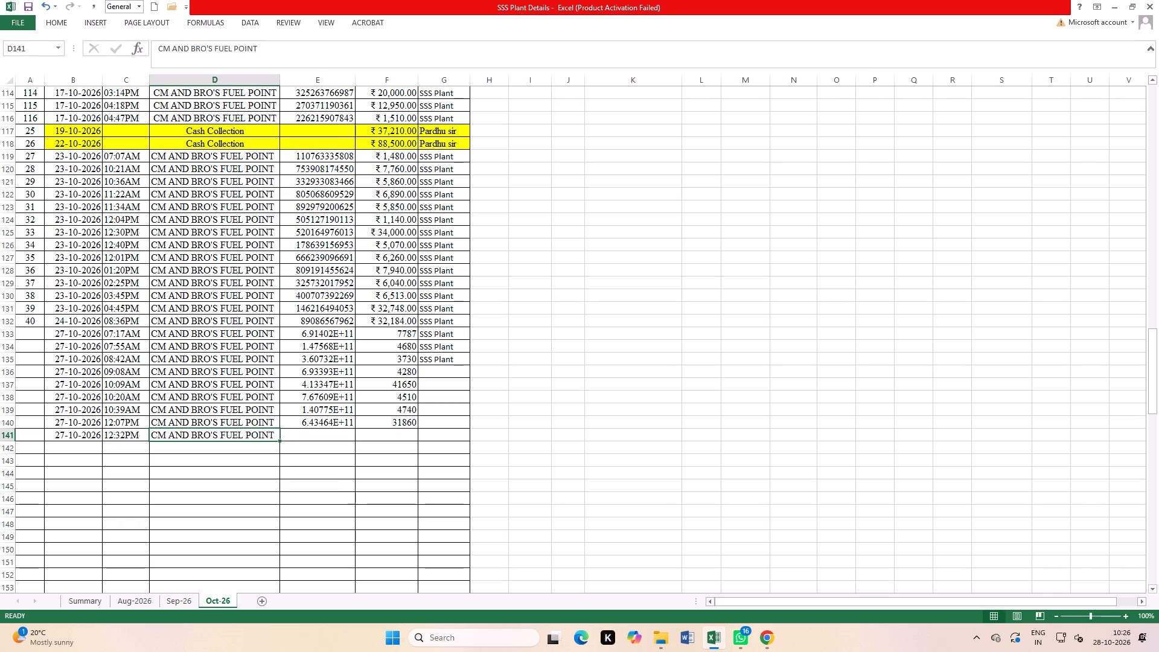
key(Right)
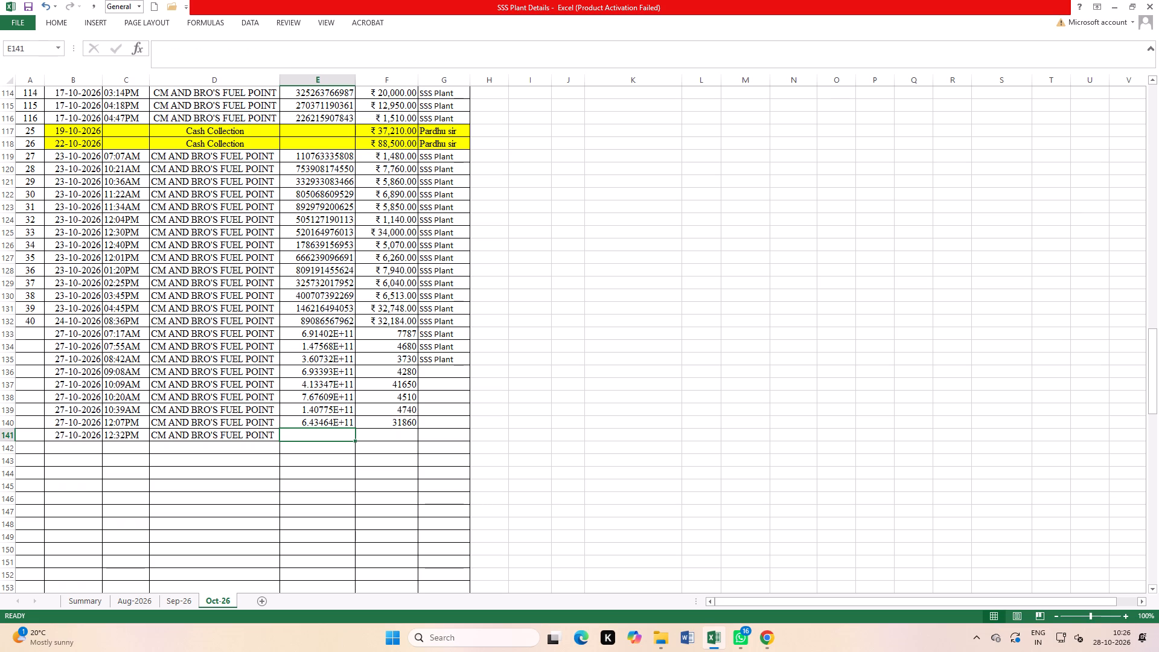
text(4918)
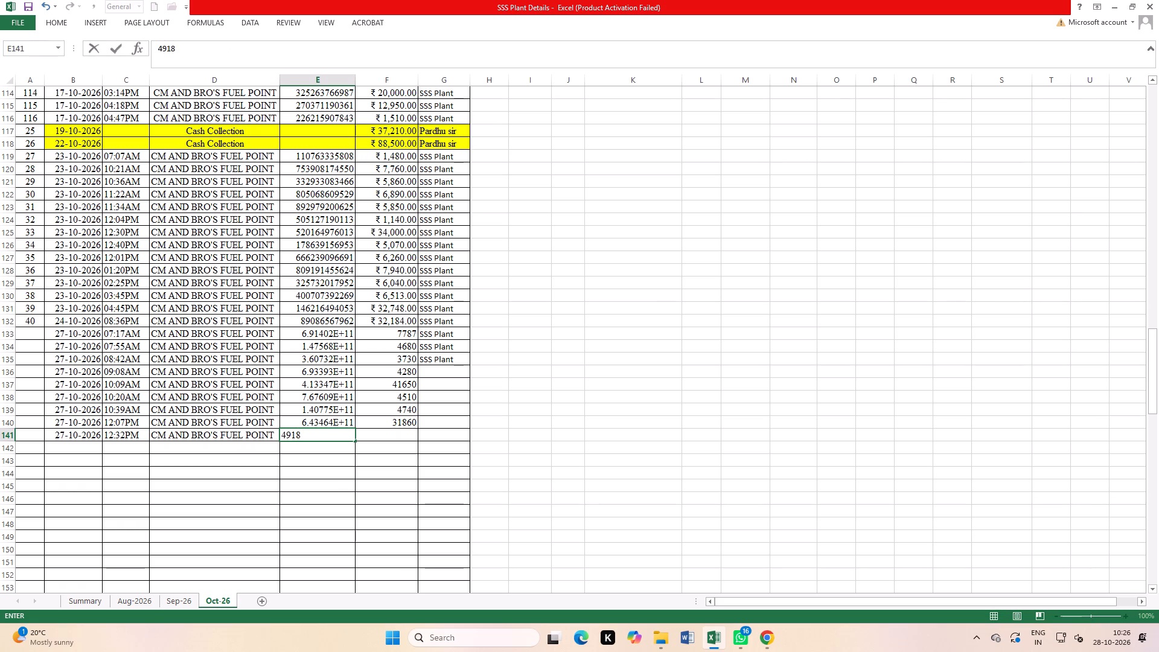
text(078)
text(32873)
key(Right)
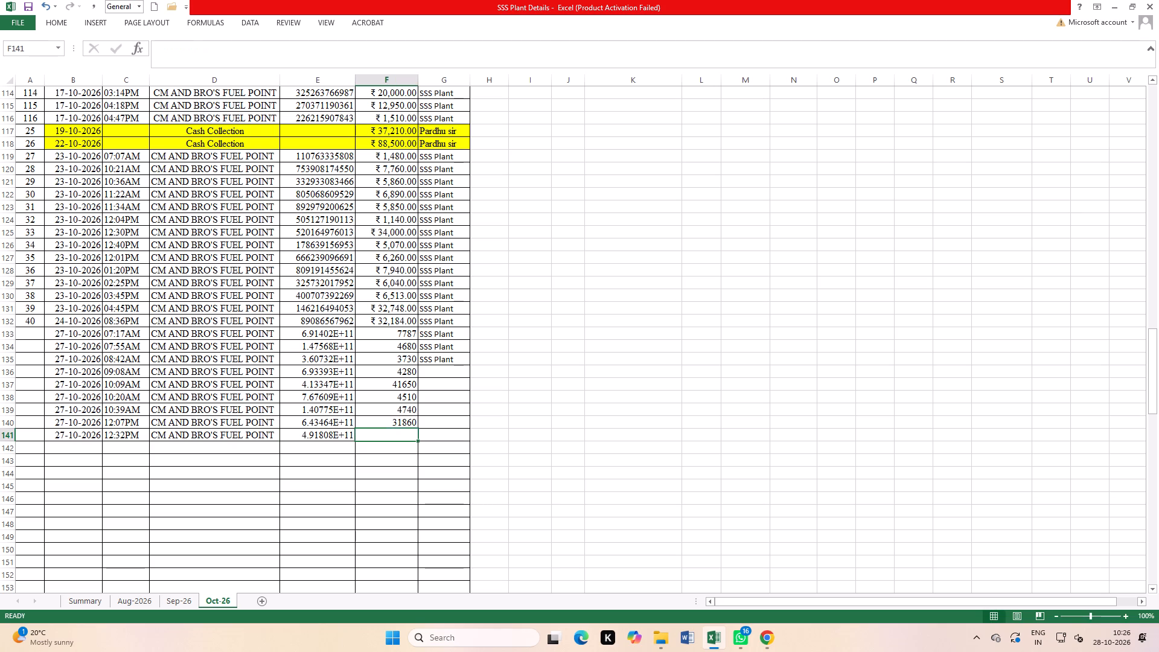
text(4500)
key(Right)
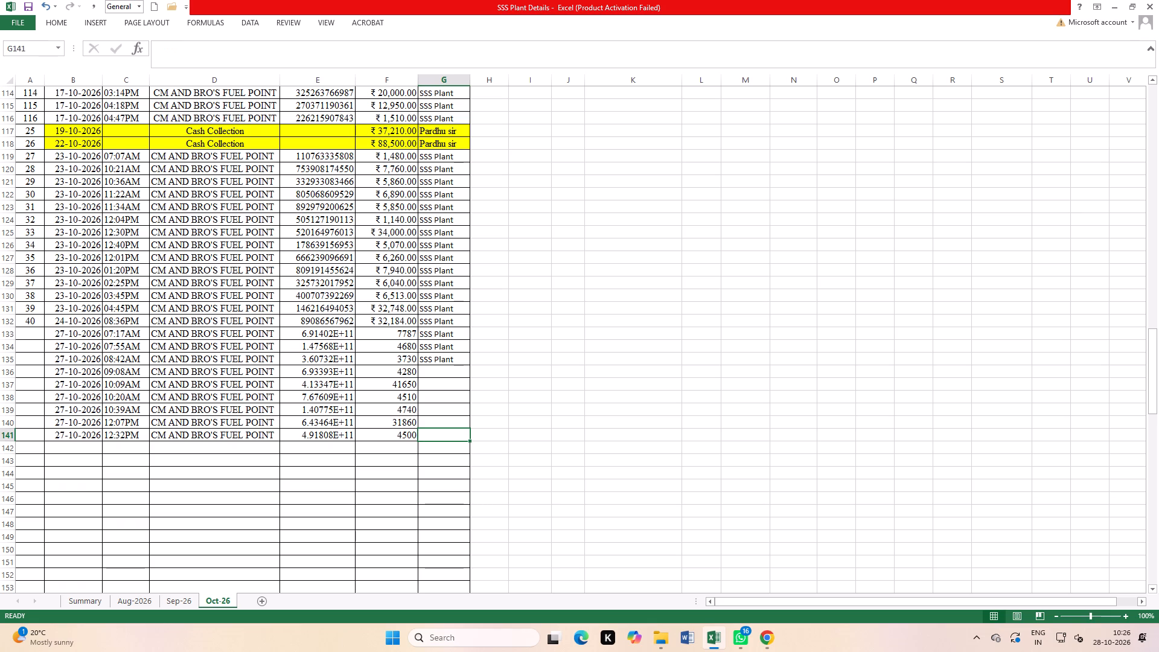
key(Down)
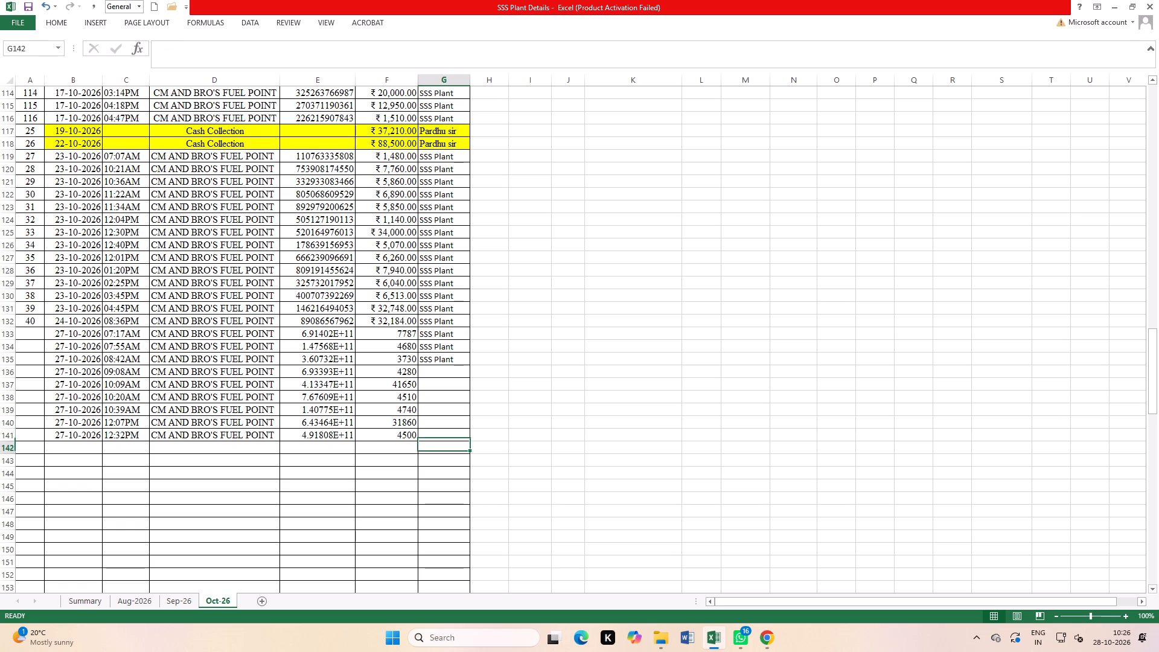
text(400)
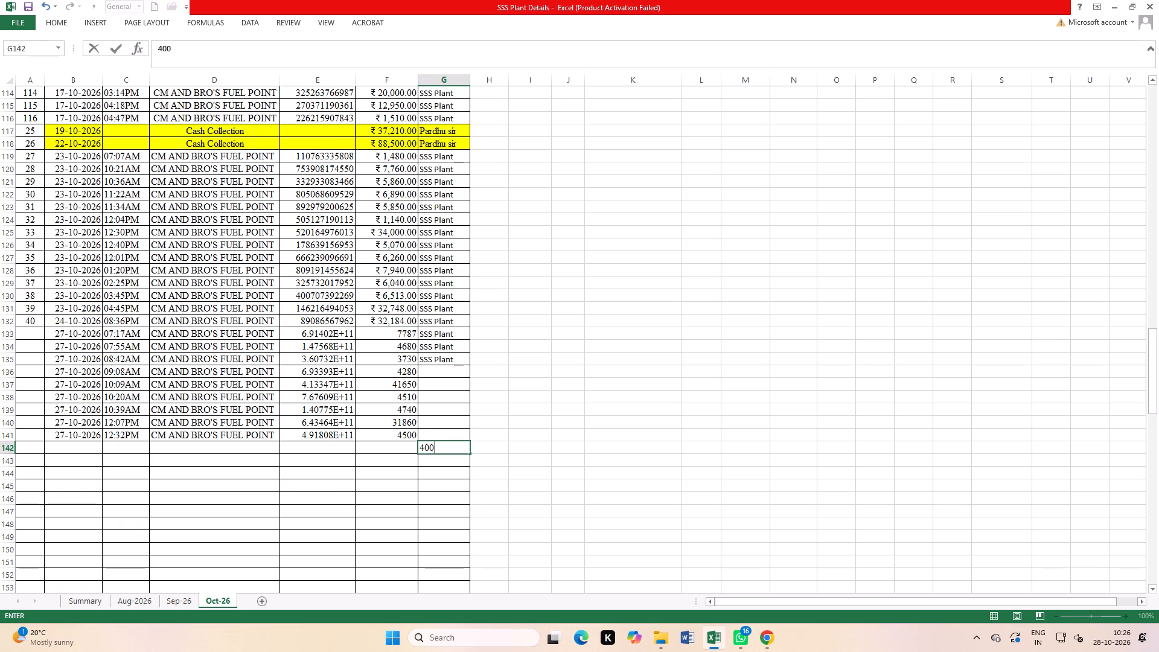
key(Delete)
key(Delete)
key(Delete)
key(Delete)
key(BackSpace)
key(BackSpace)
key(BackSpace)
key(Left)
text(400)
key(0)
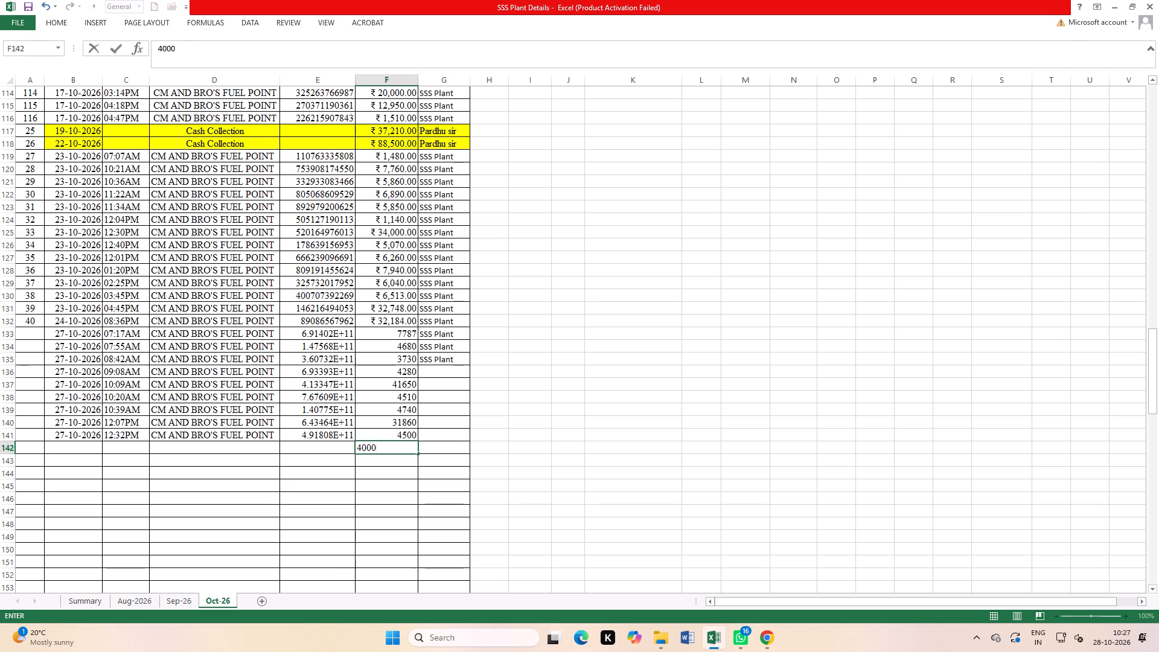
click(585, 528)
click(333, 450)
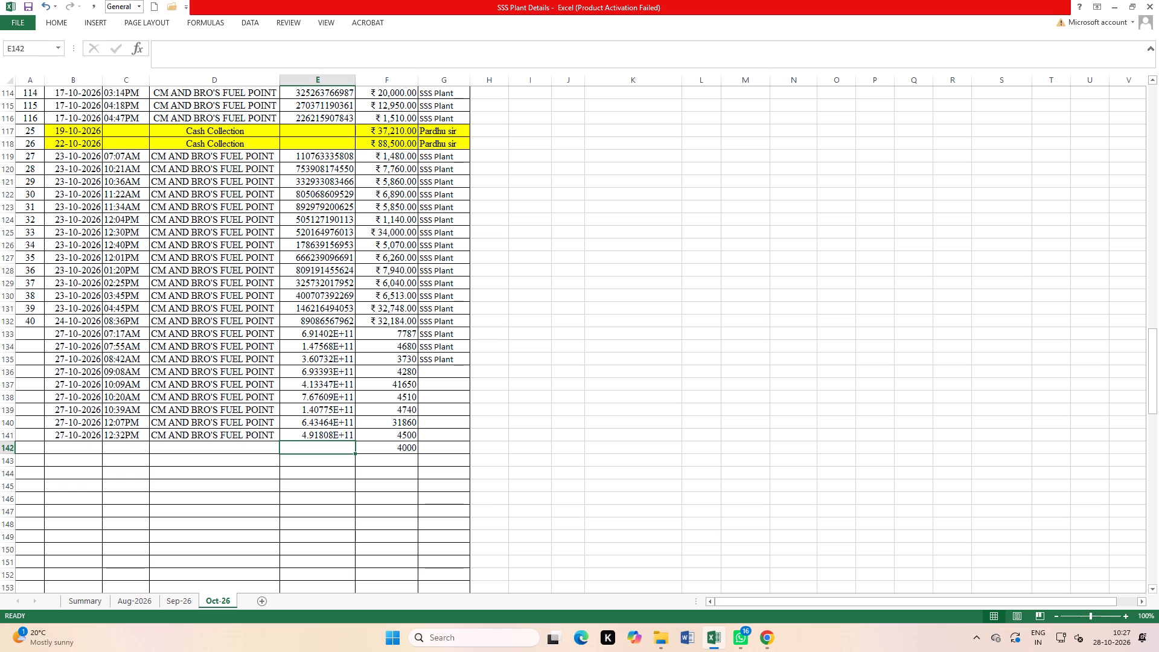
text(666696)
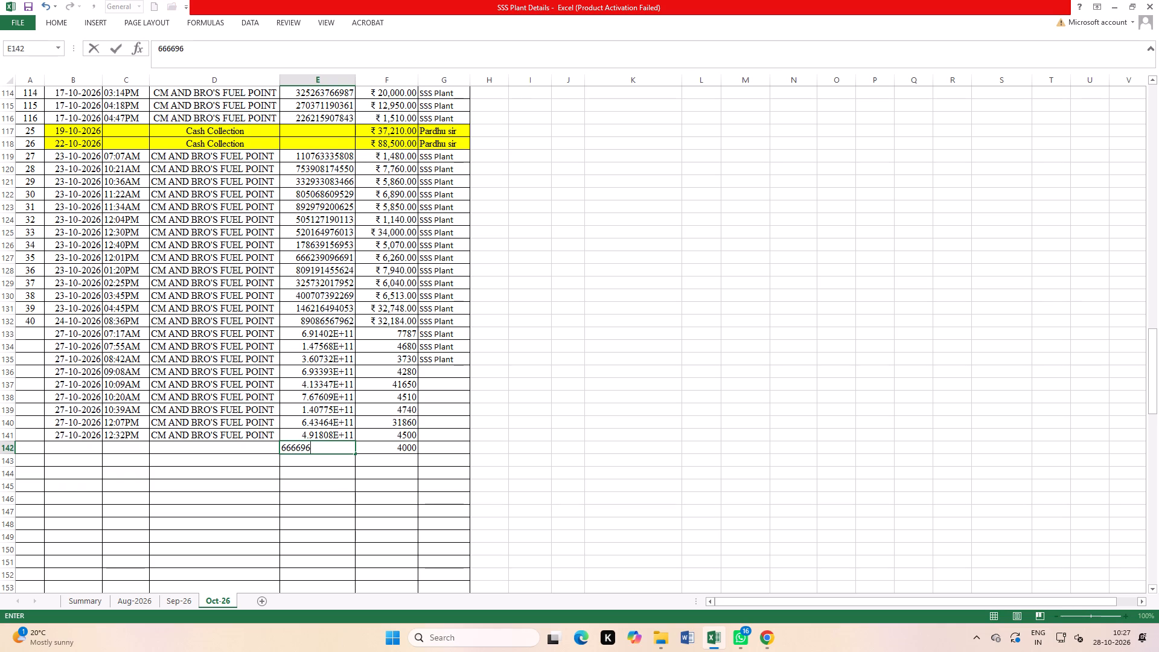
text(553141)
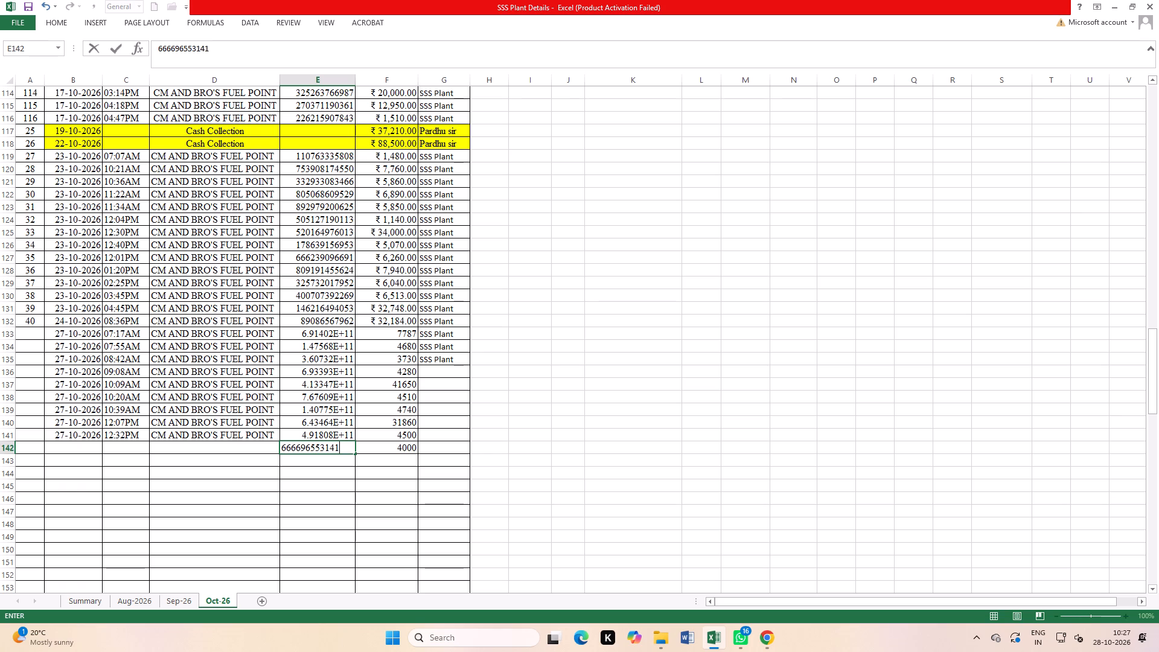
Fill in row 142 with the name CM AND BRO'S FUEL POINT, repeated from above, and time 12:43PM.
click(240, 446)
key(ctrl+d)
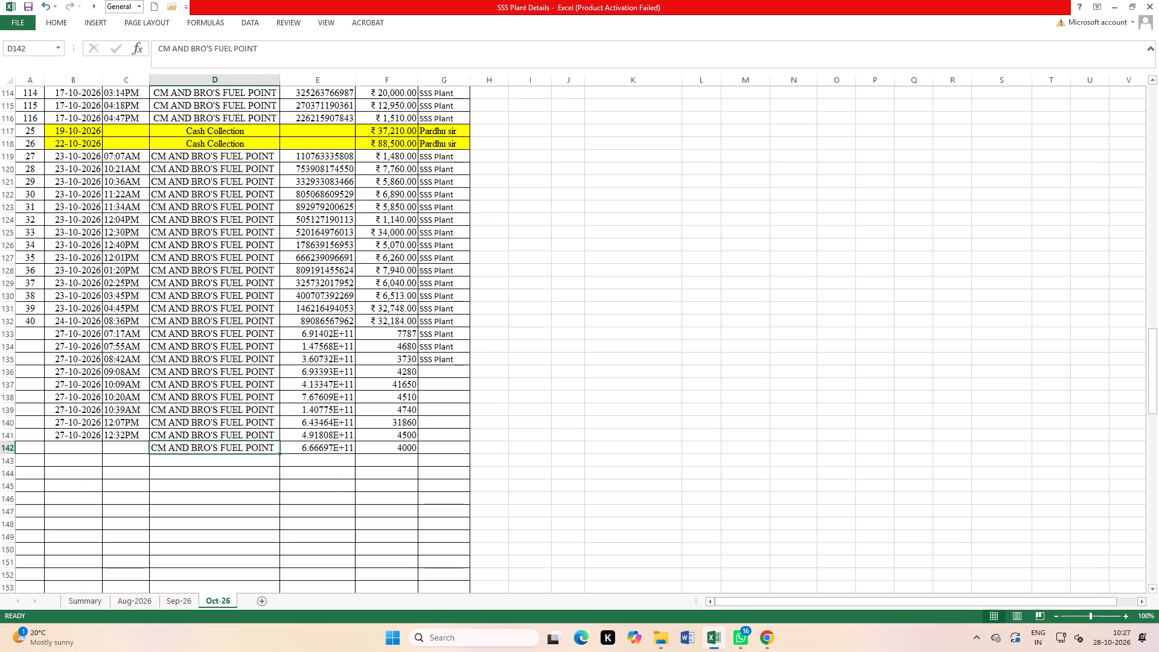
click(141, 445)
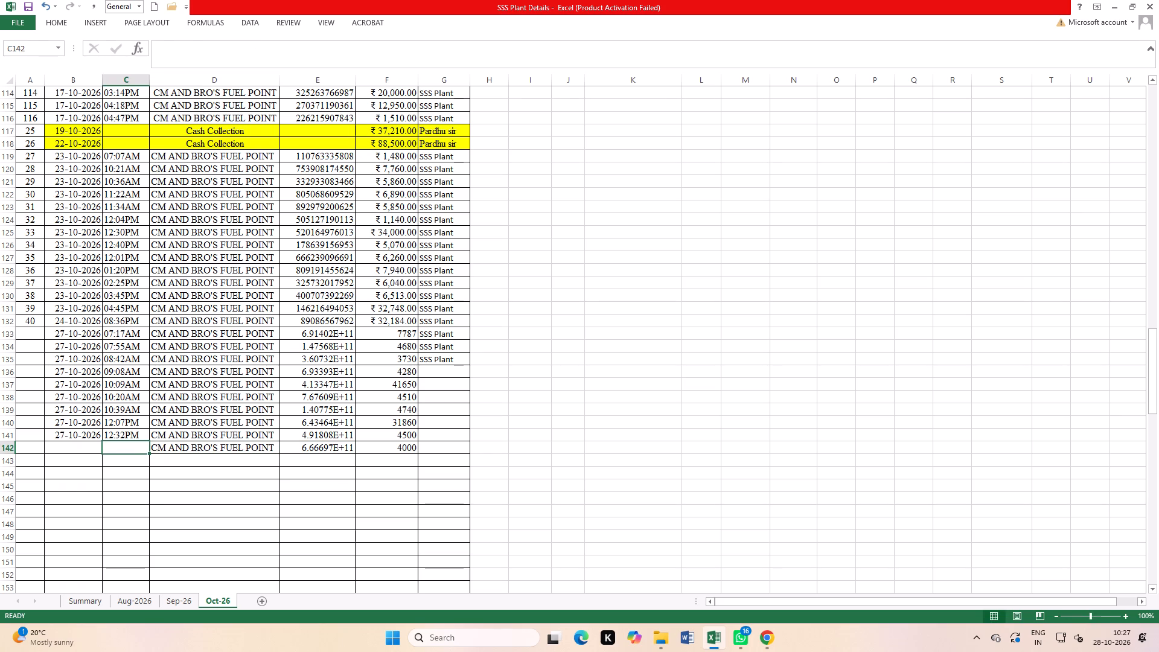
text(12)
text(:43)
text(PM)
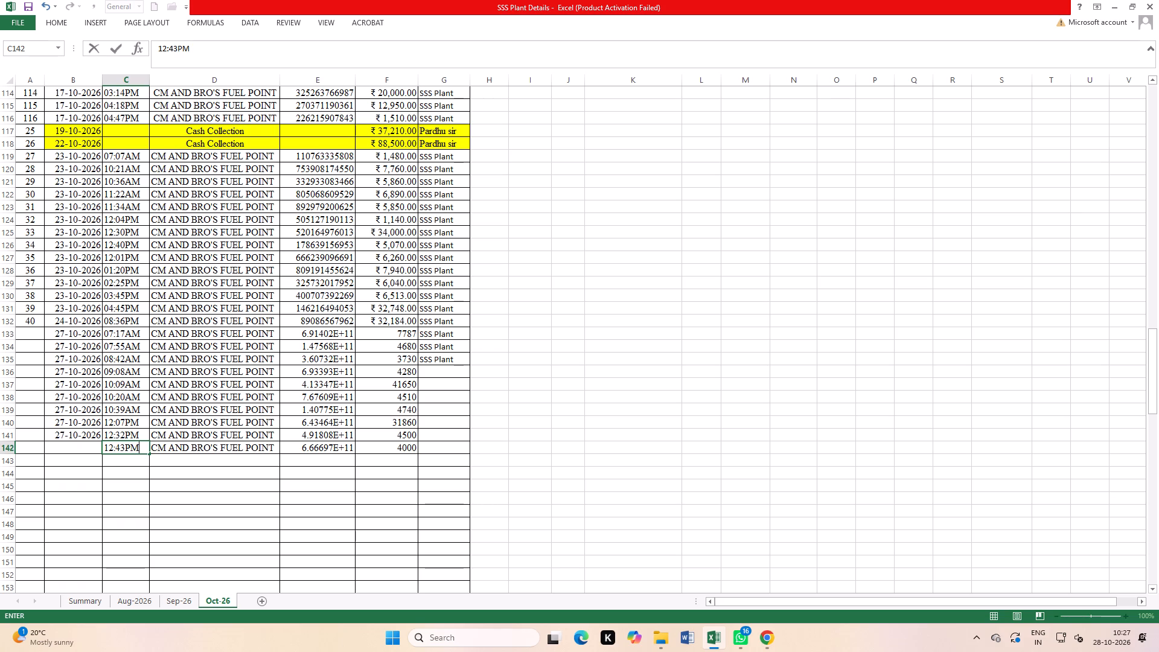
click(127, 455)
click(128, 460)
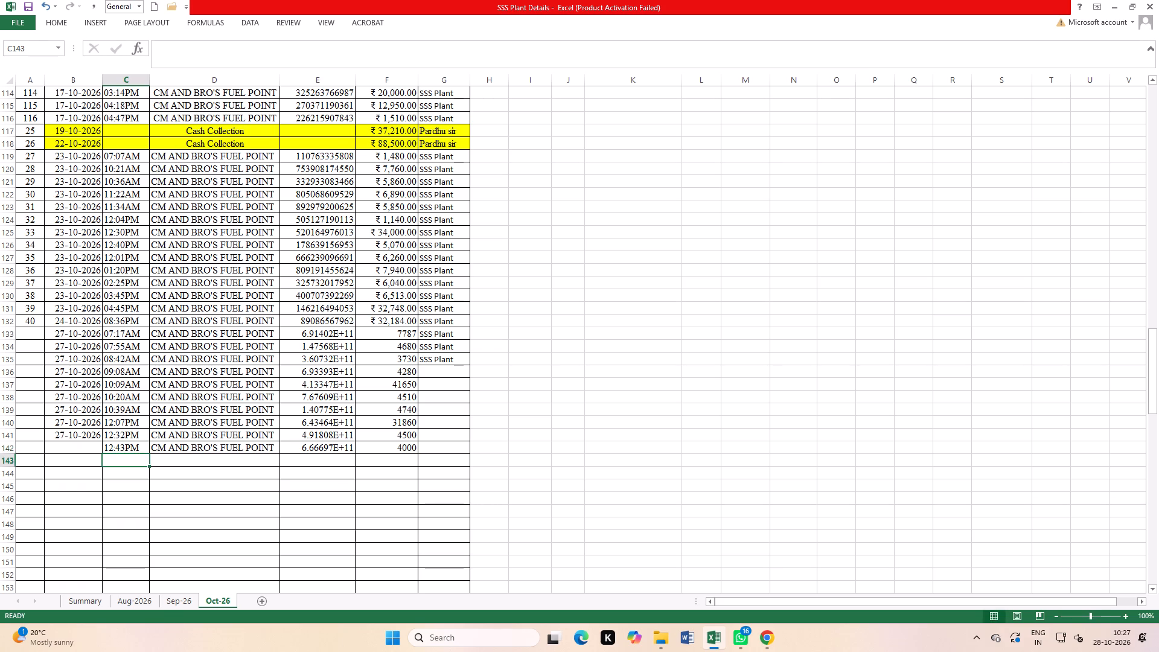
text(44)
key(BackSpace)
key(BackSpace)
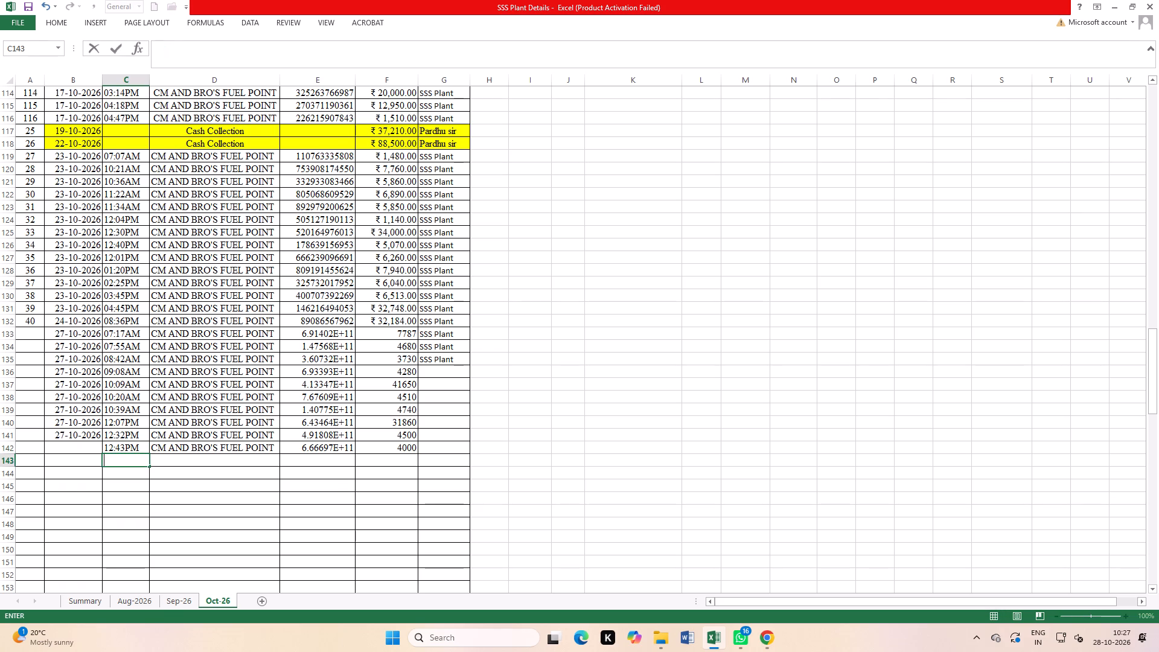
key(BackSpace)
Start row 143 with time 01:13PM and the name CM AND BRO'S FUEL POINT, repeated from above.
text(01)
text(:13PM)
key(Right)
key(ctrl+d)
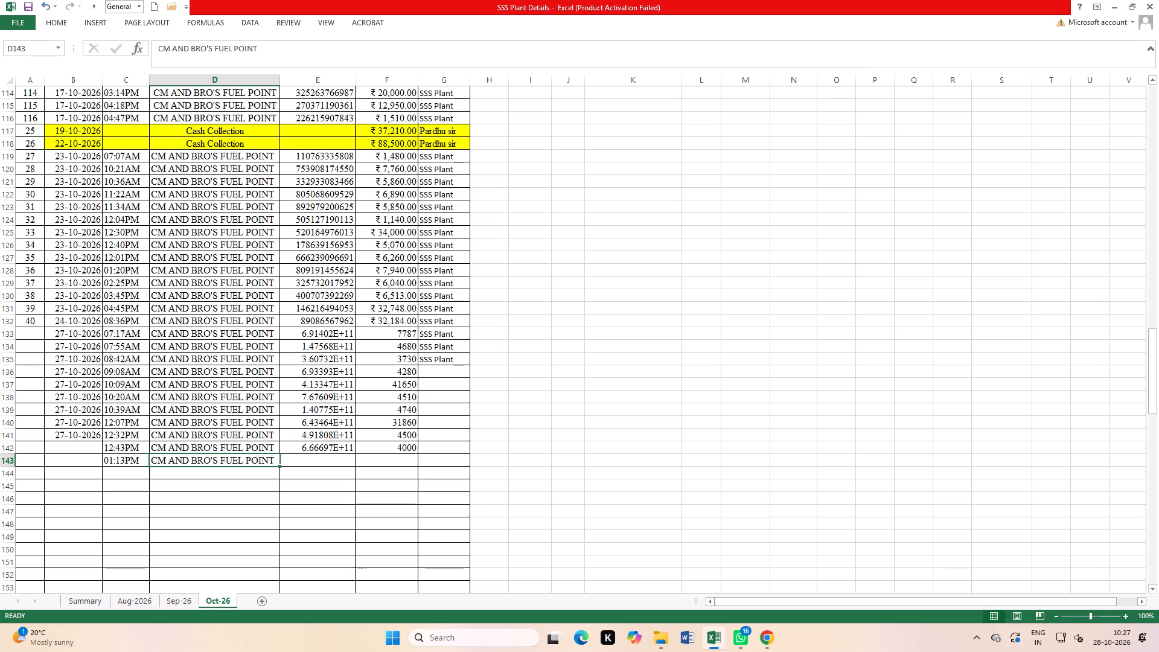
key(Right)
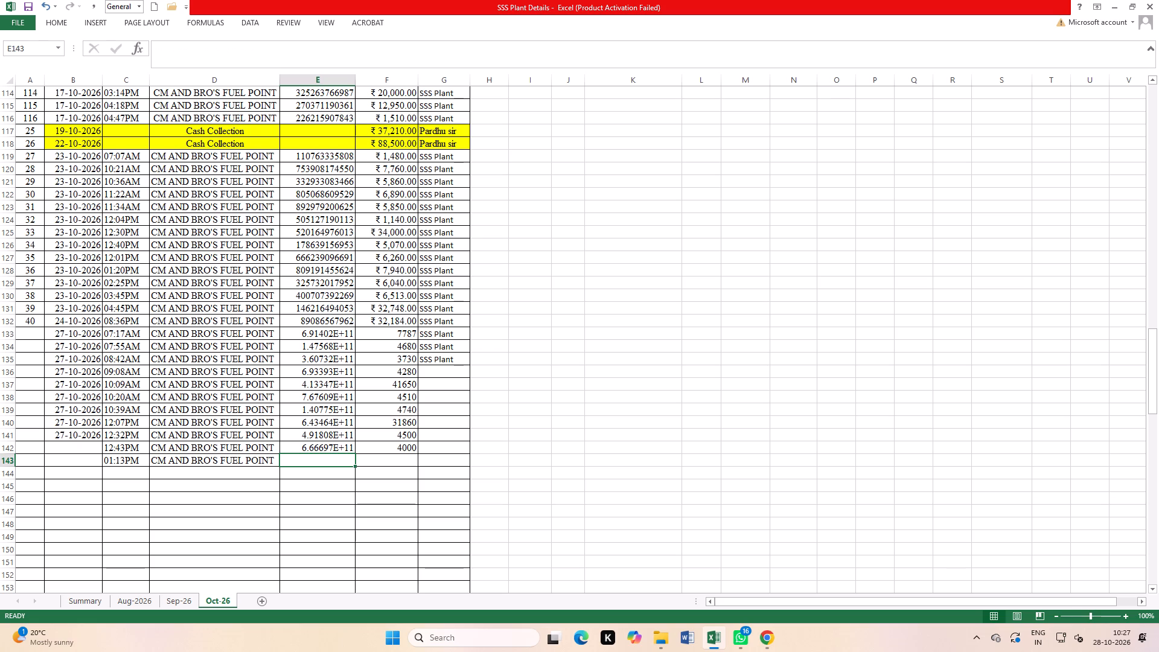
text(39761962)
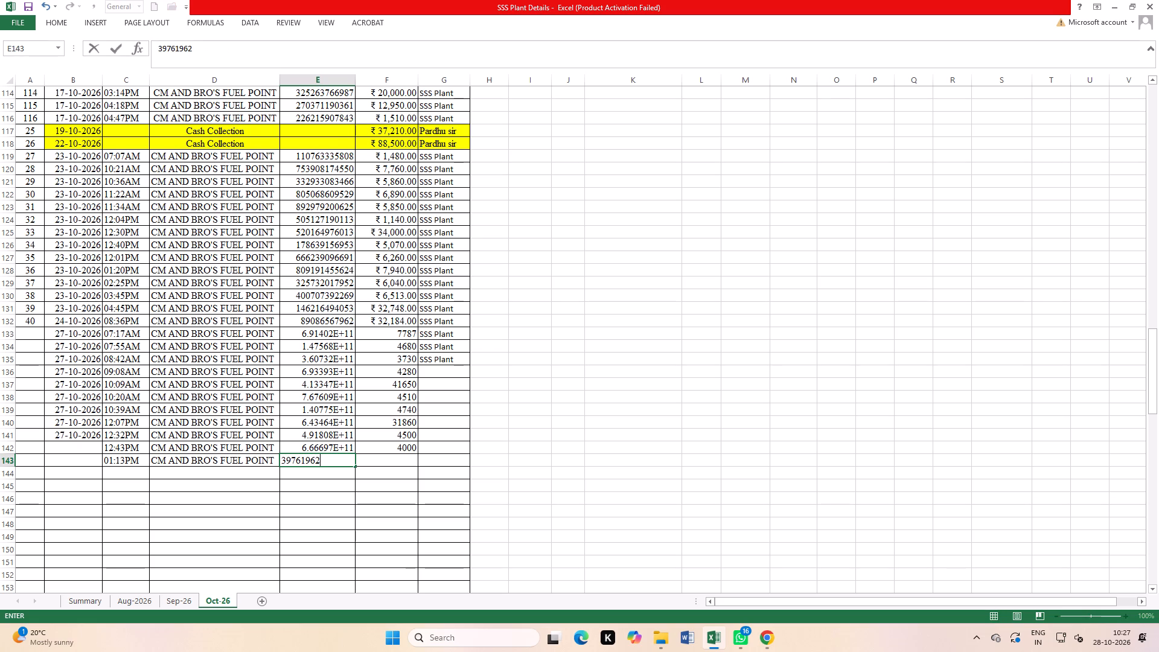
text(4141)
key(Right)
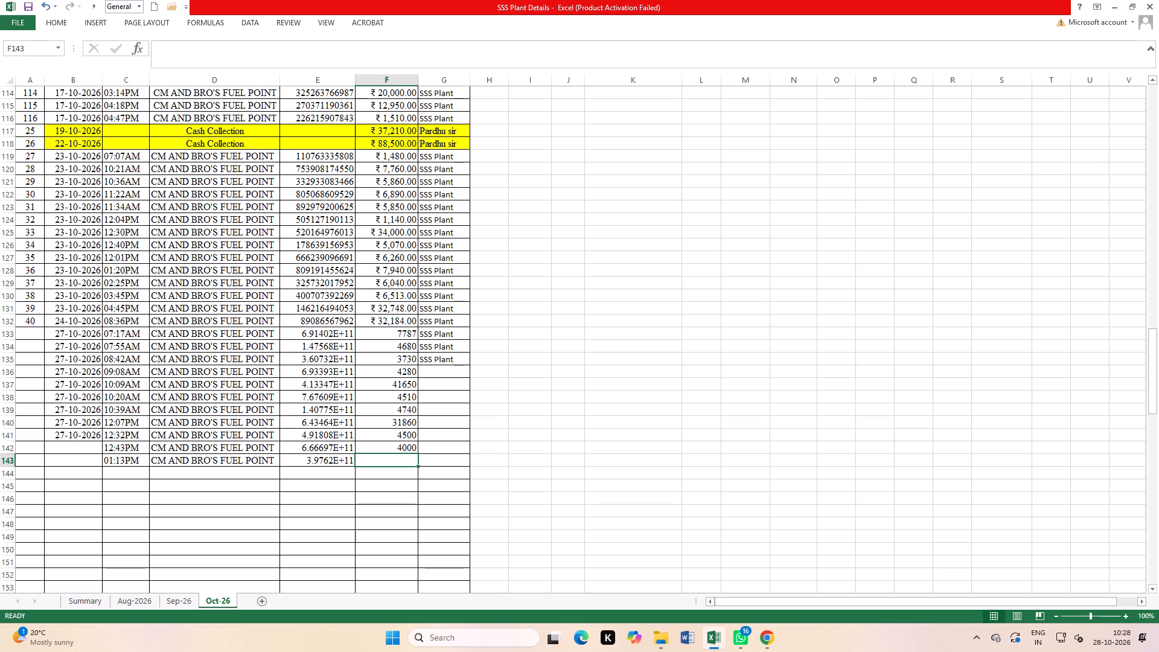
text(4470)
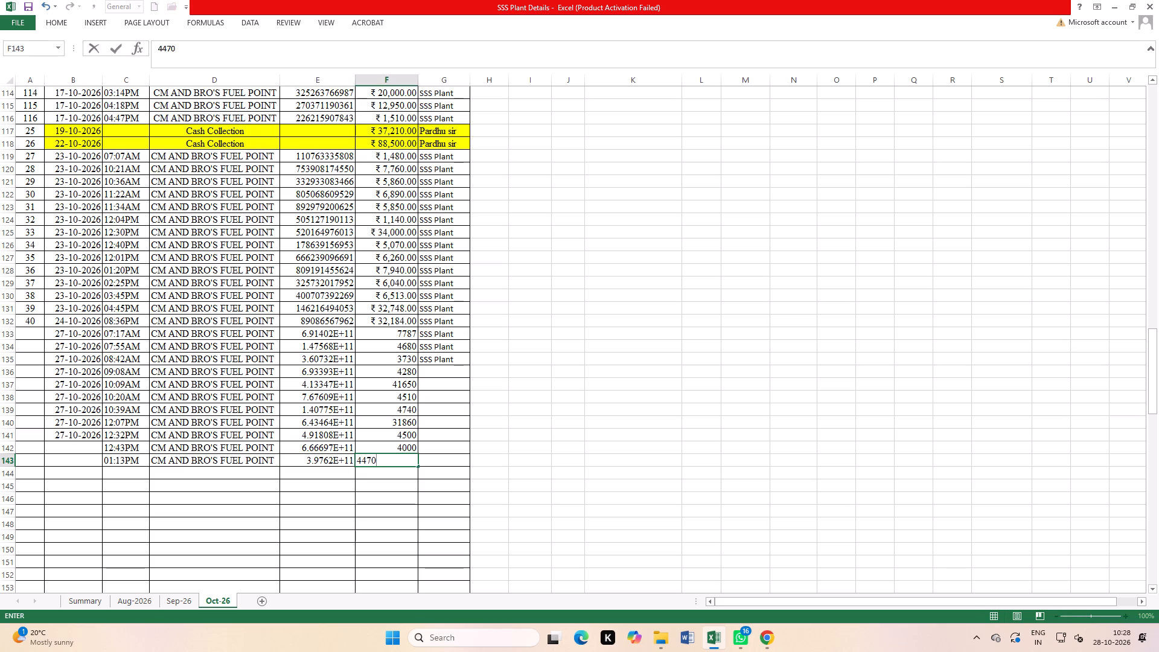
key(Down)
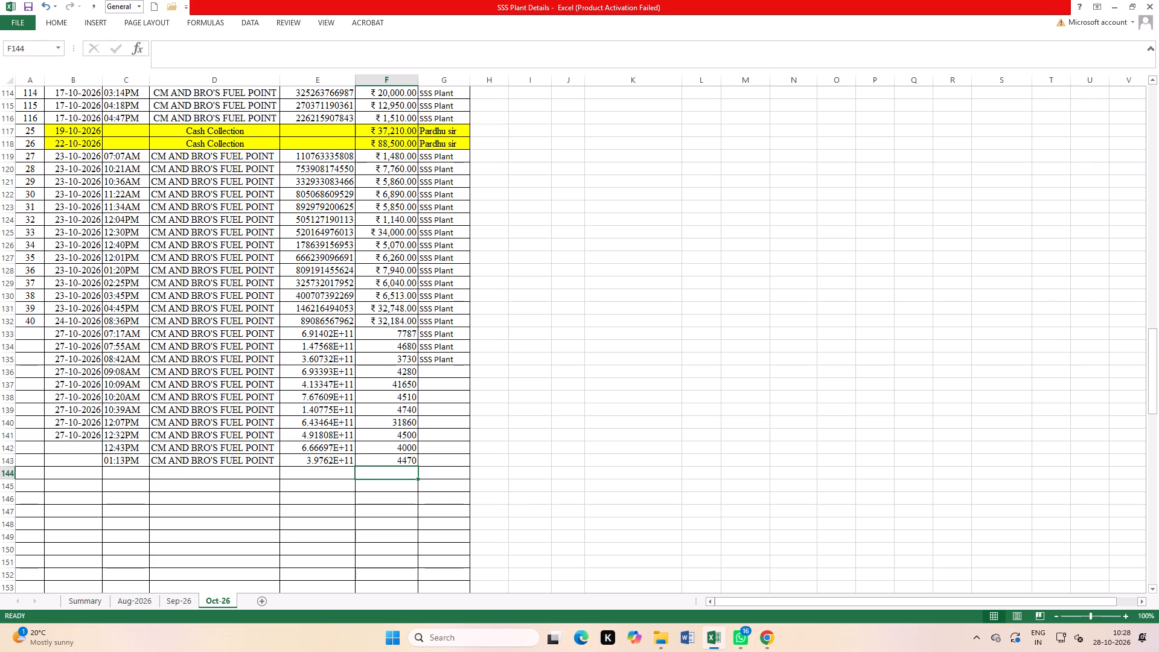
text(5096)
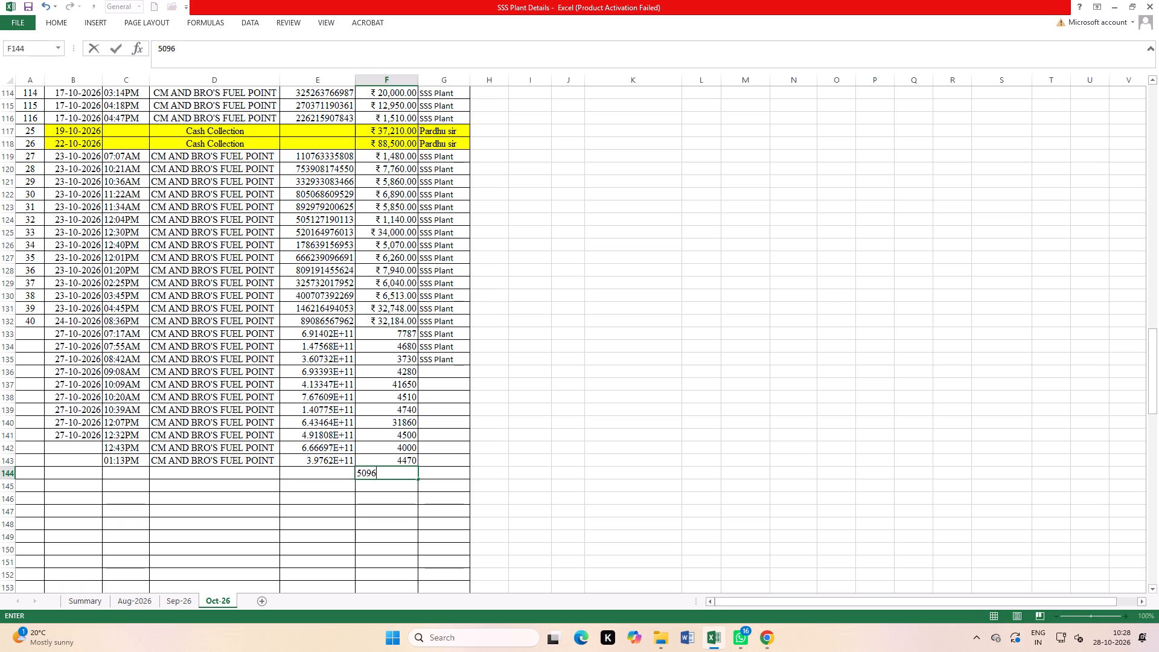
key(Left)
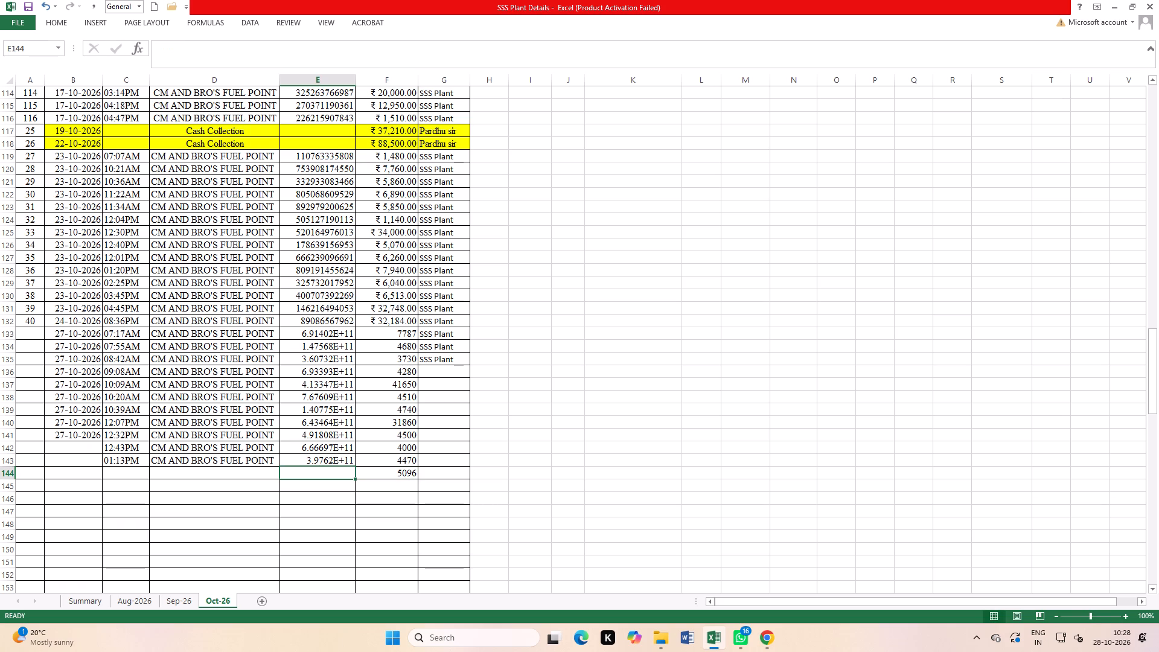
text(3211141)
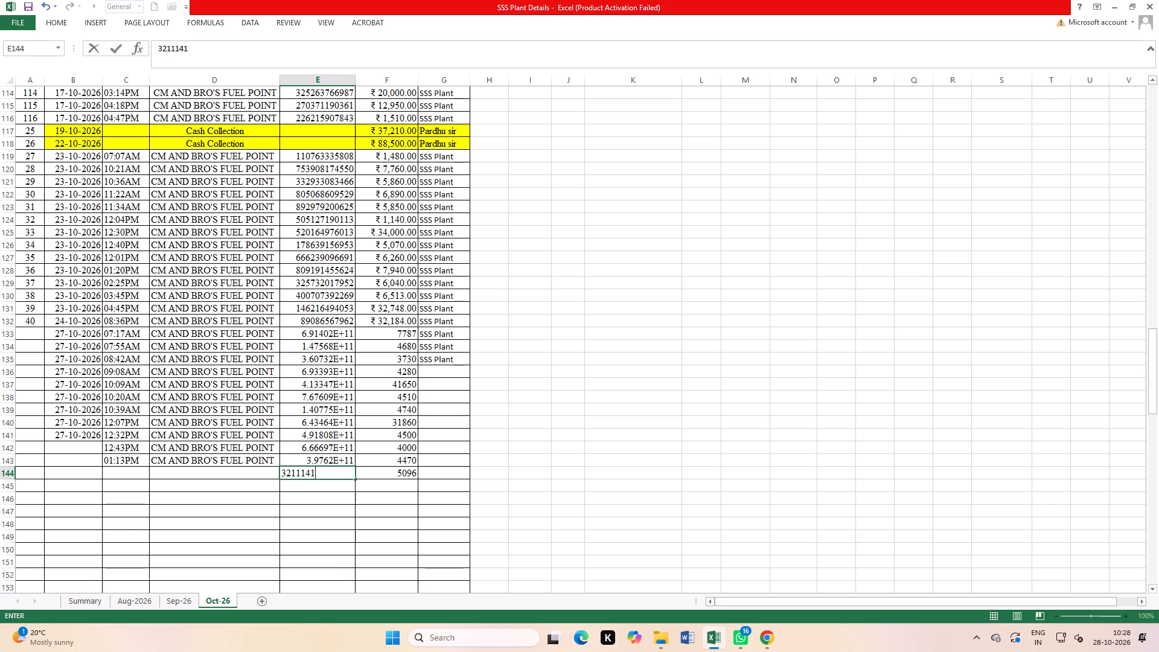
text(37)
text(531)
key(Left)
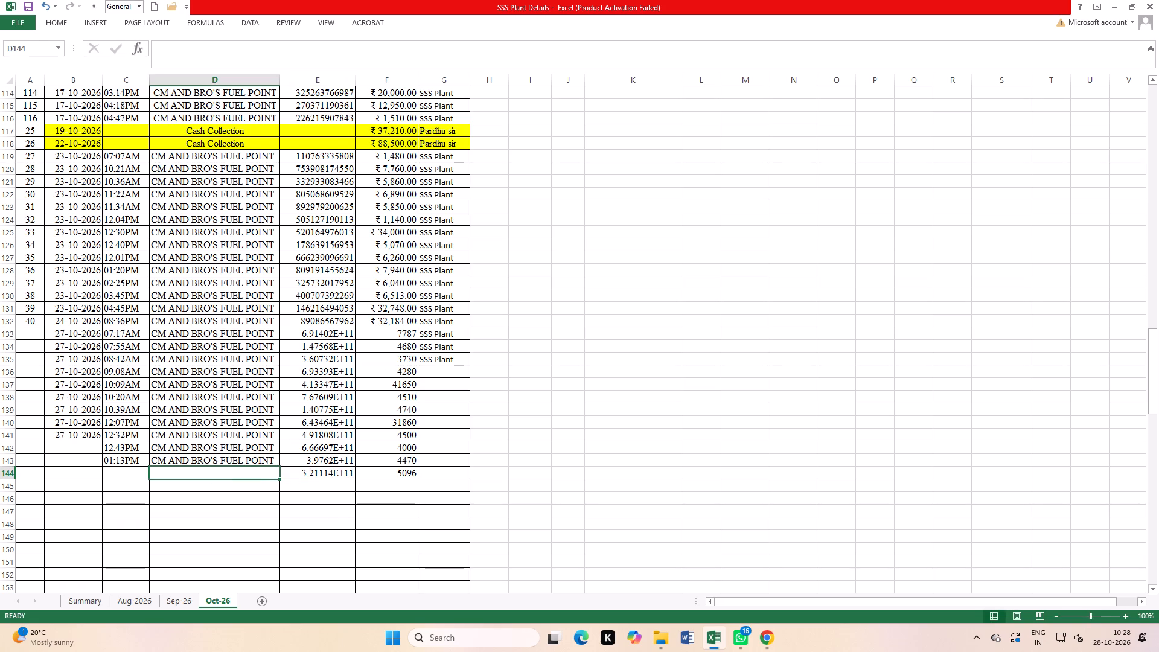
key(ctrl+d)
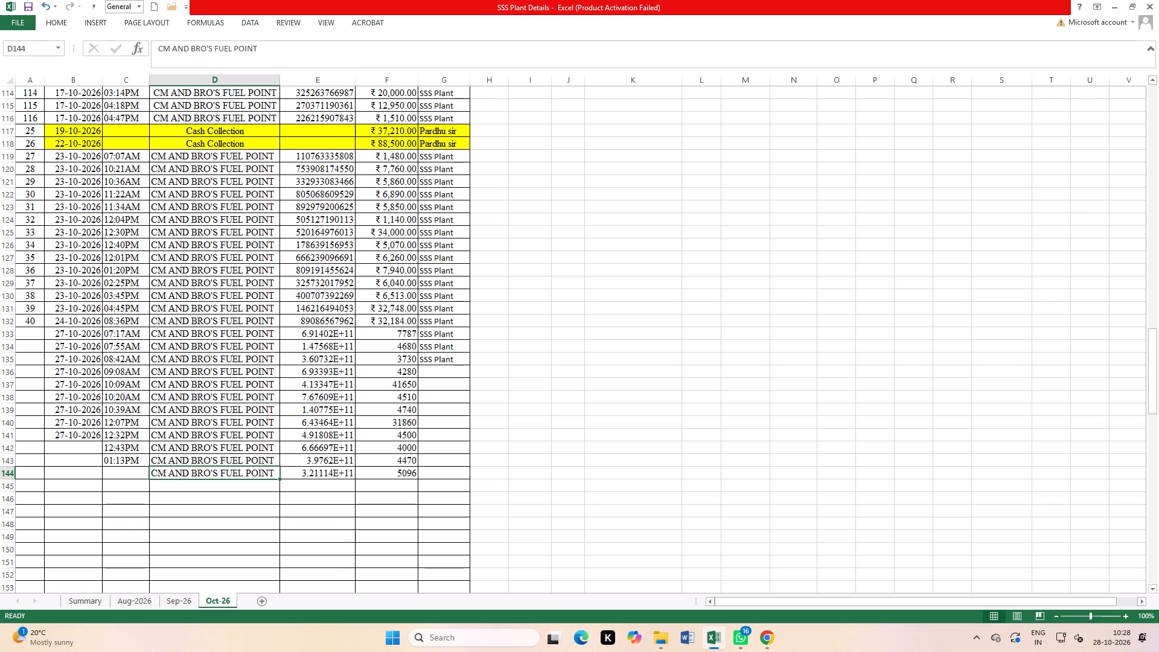
click(129, 470)
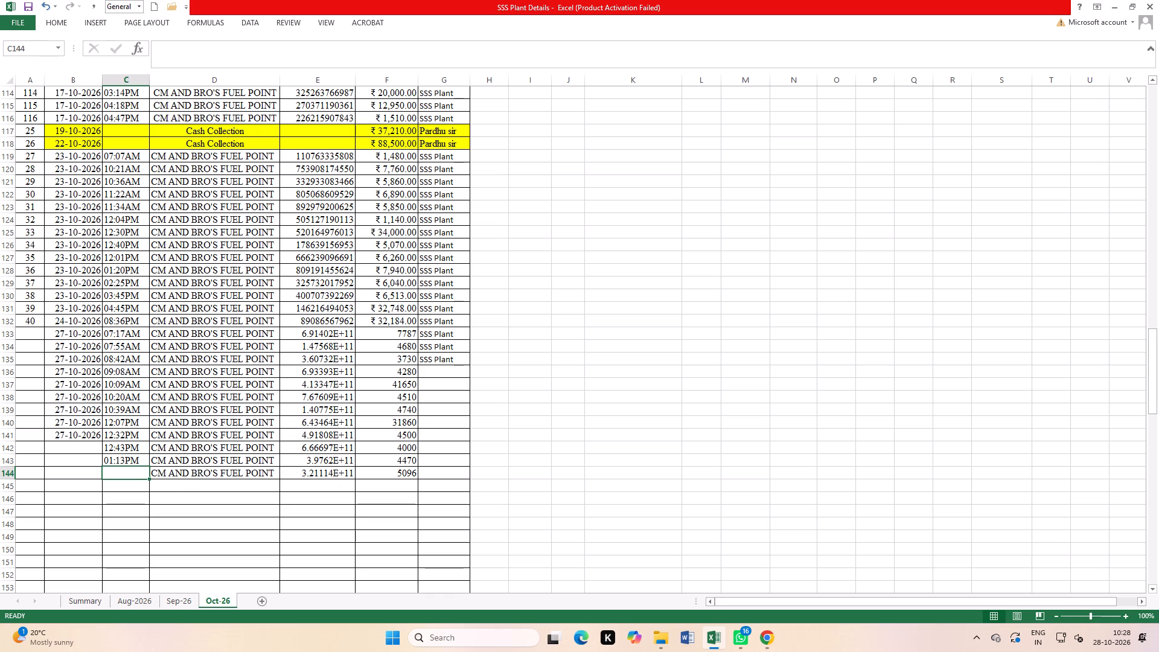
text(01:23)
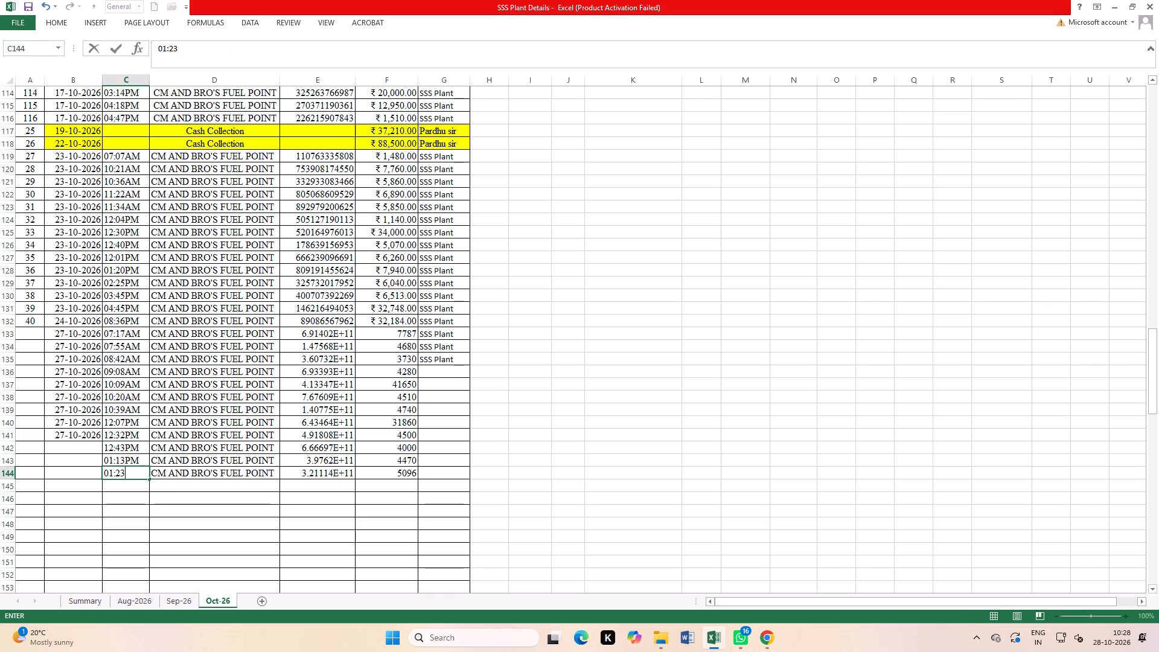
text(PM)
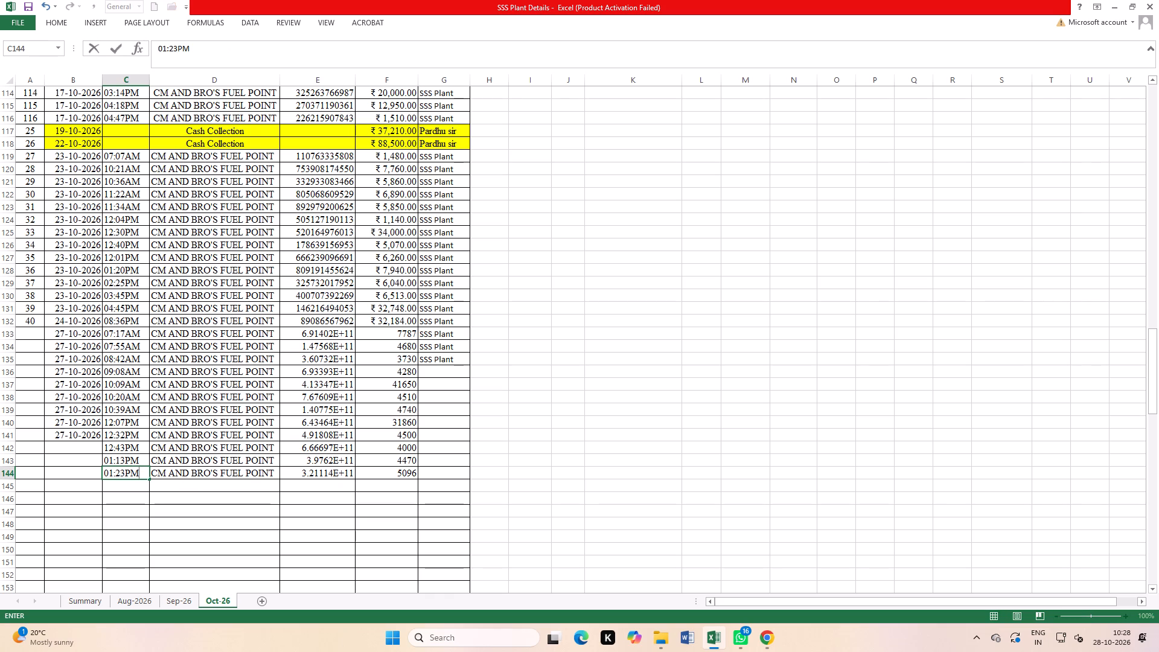
click(136, 487)
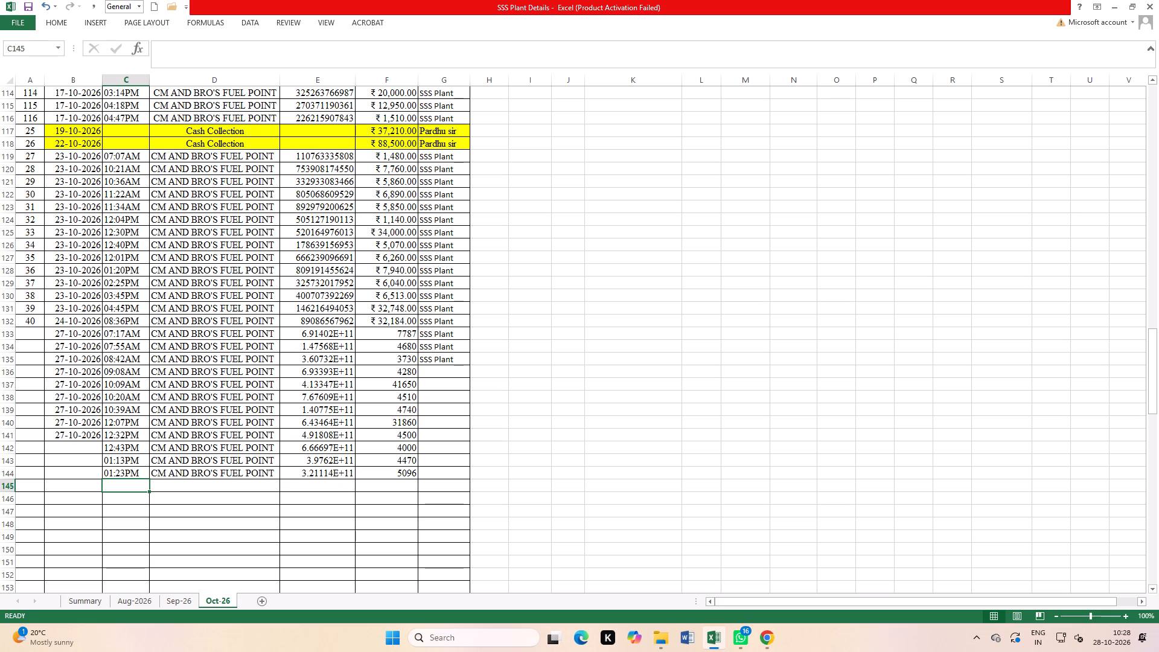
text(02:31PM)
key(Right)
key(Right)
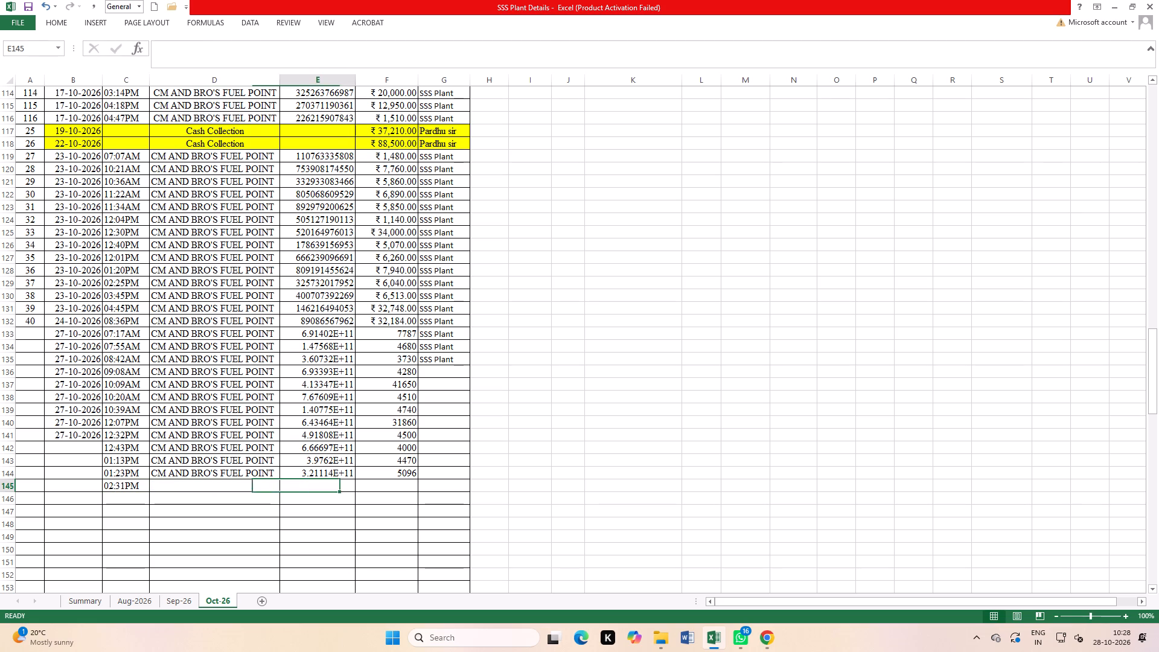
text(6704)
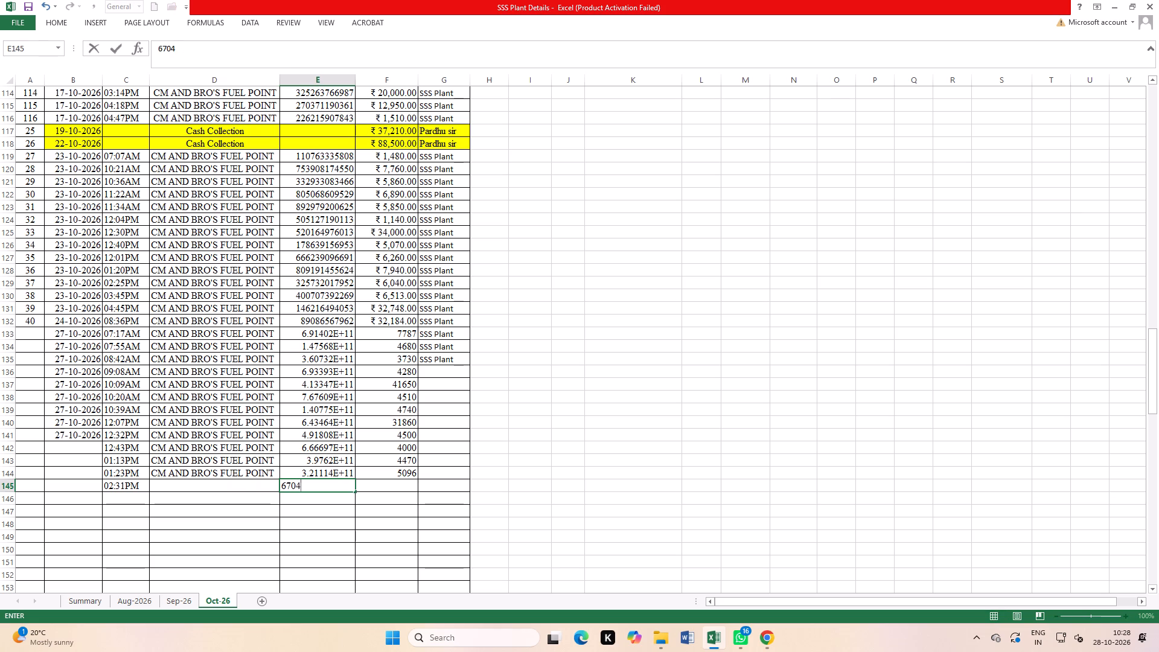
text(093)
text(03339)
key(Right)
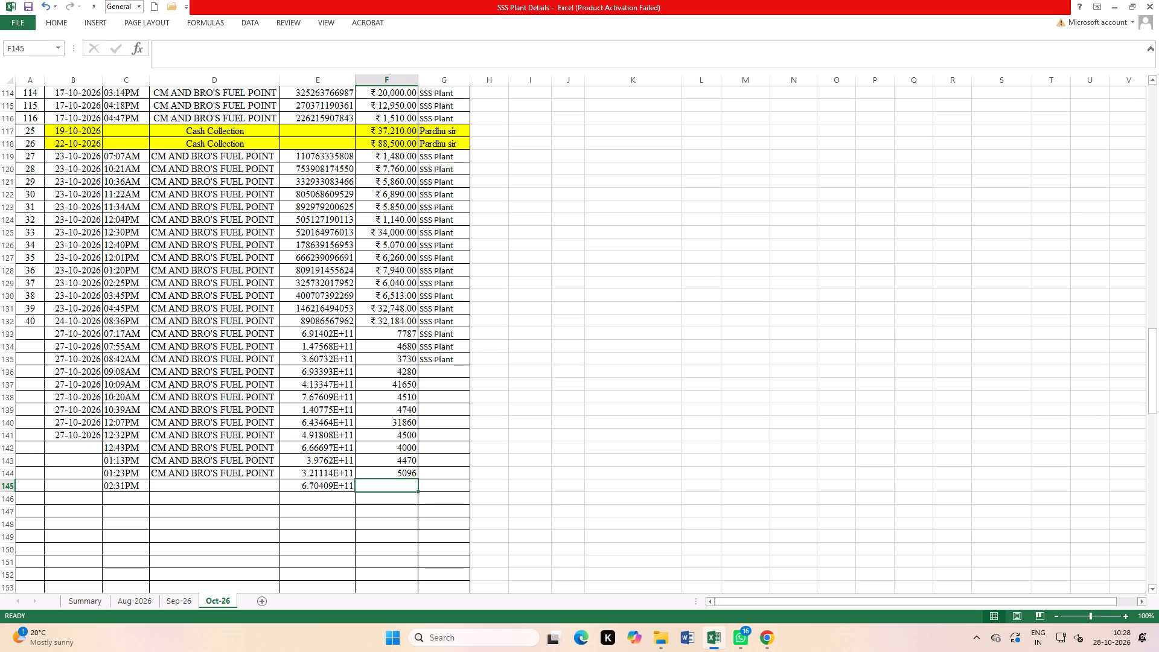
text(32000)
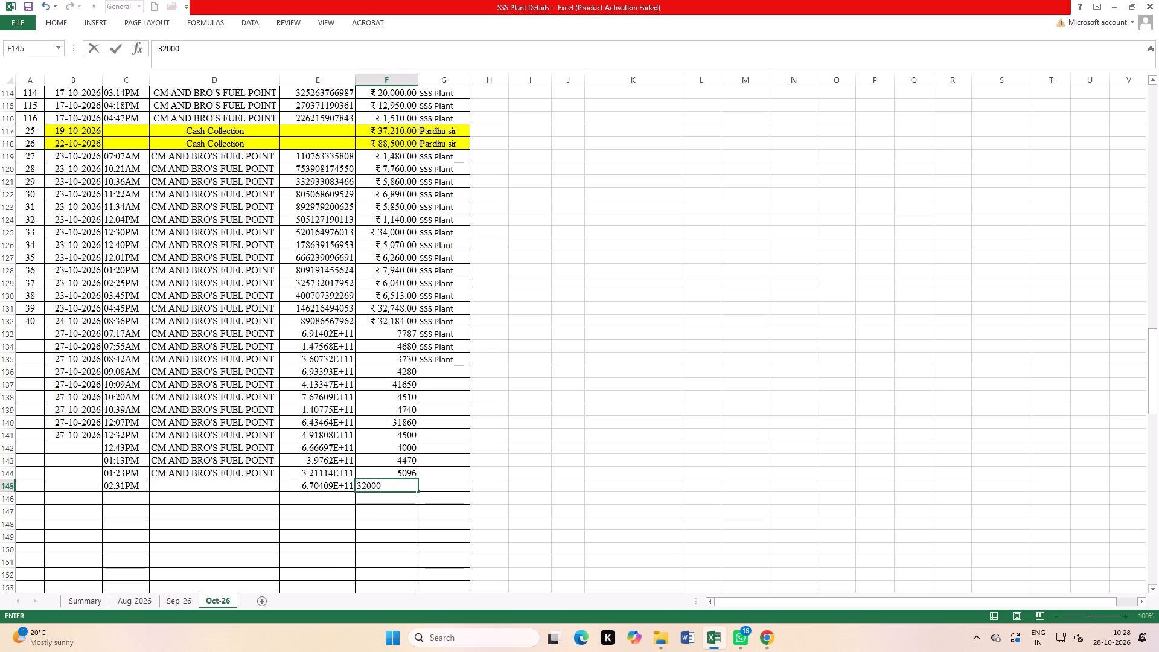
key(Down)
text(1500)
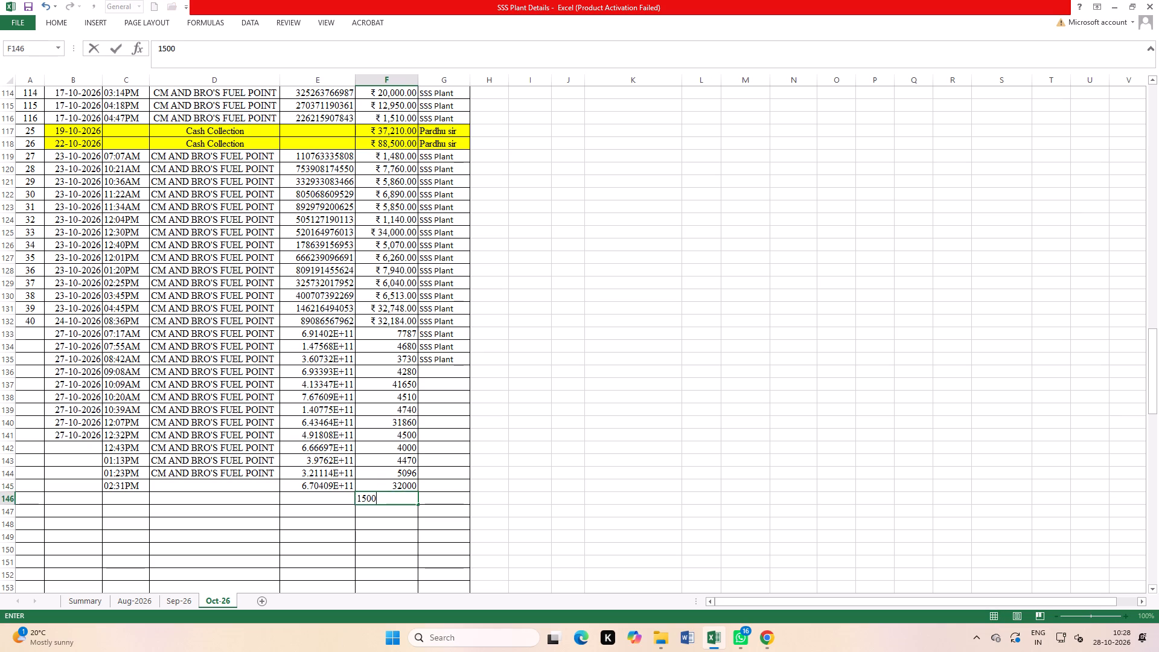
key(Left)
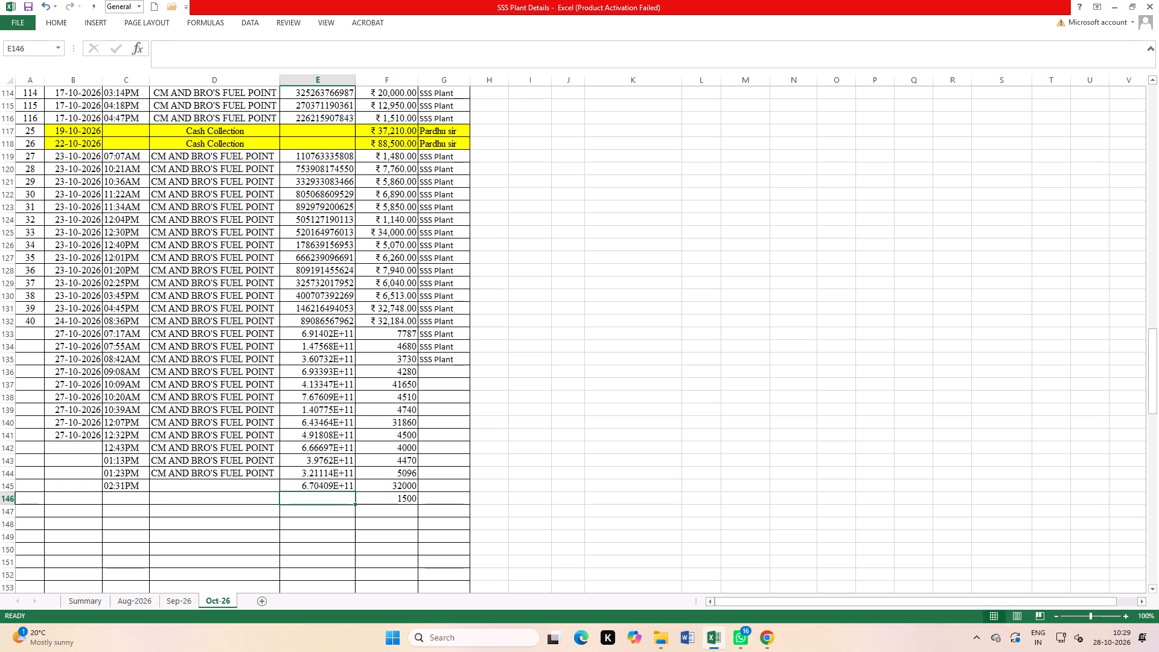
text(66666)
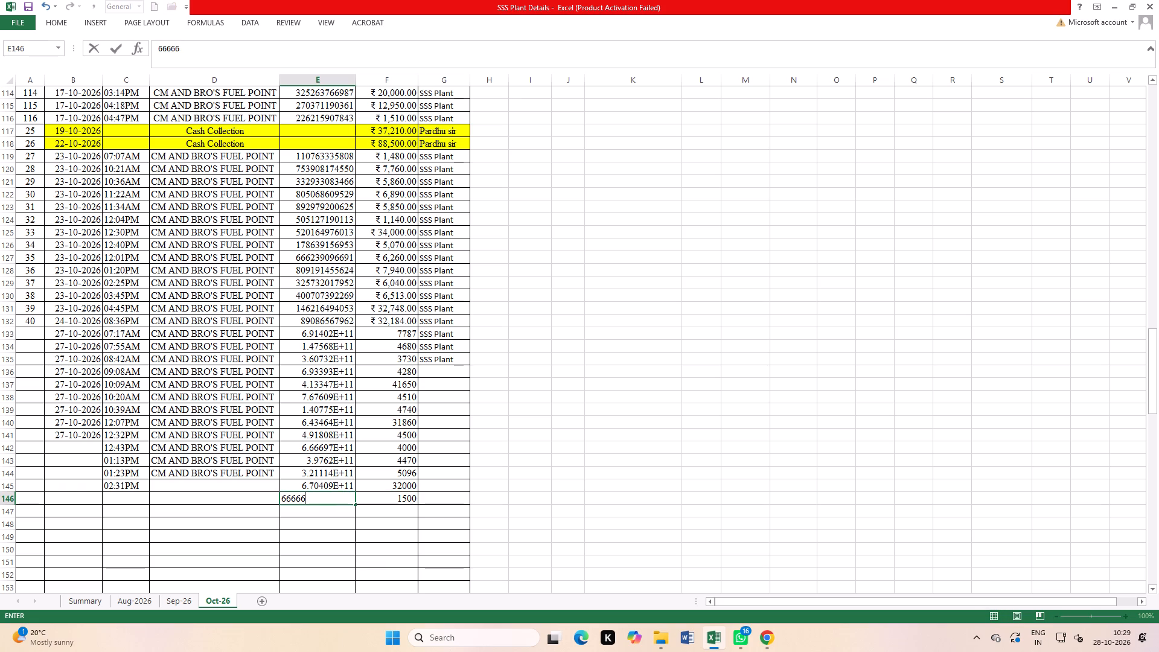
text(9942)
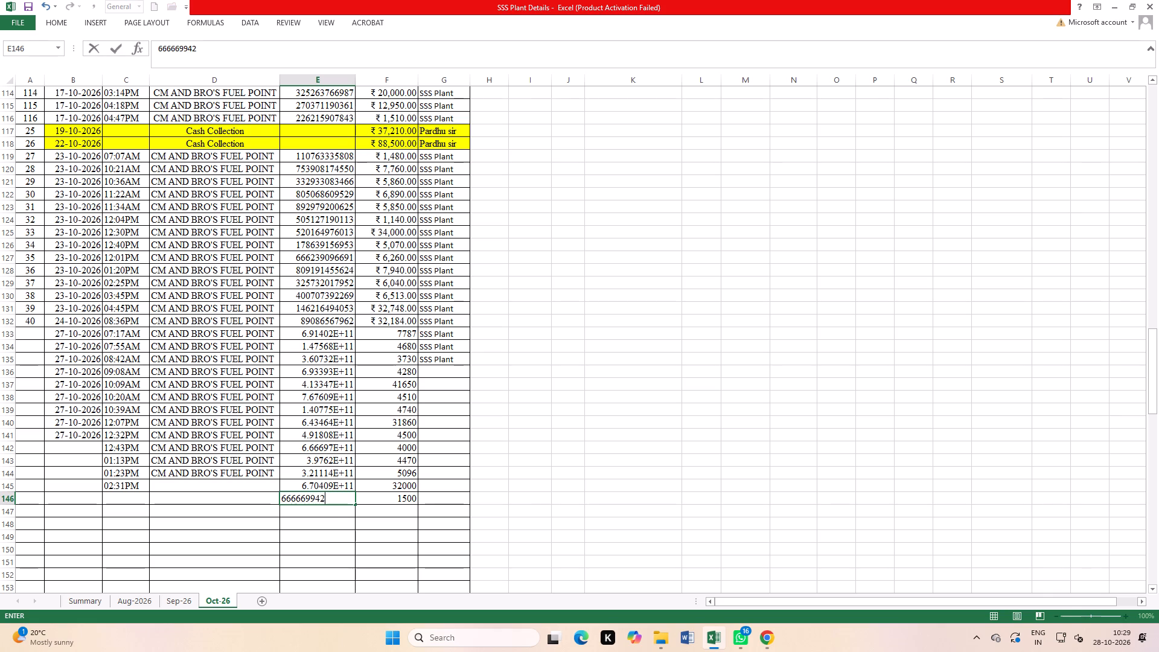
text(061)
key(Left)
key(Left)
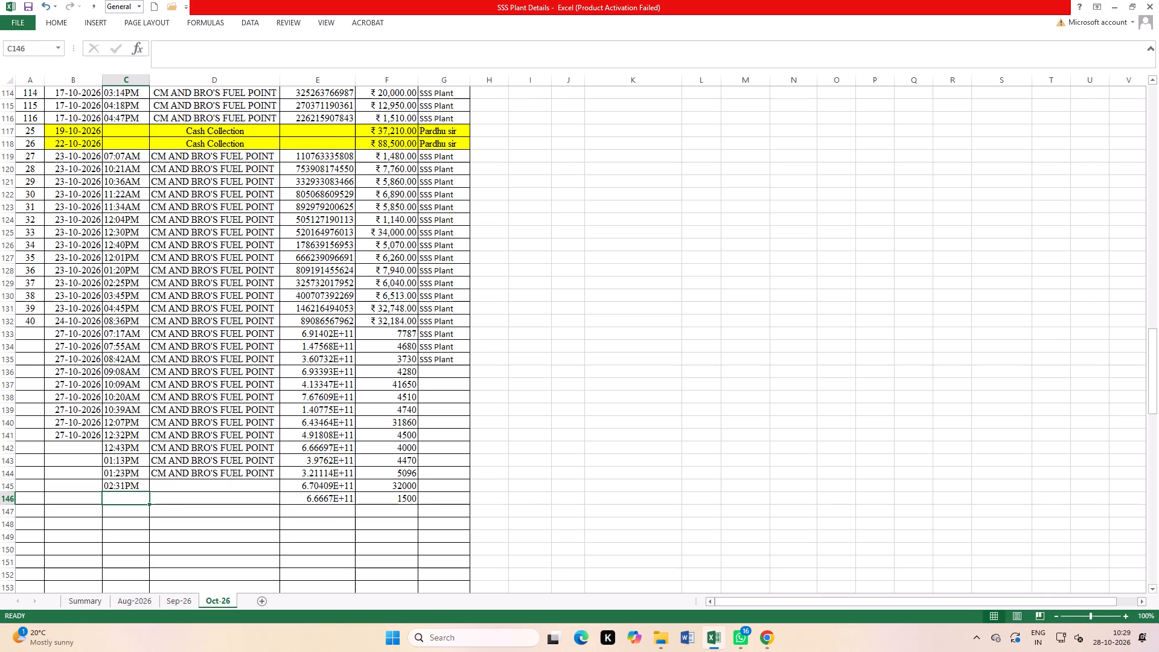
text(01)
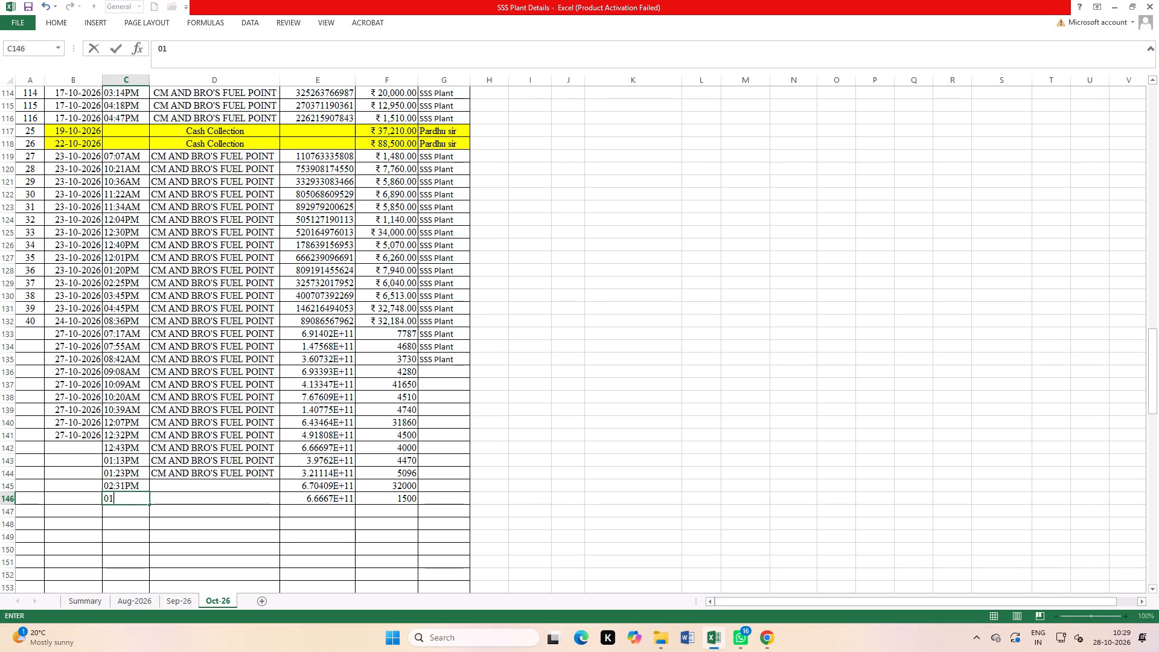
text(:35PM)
click(206, 523)
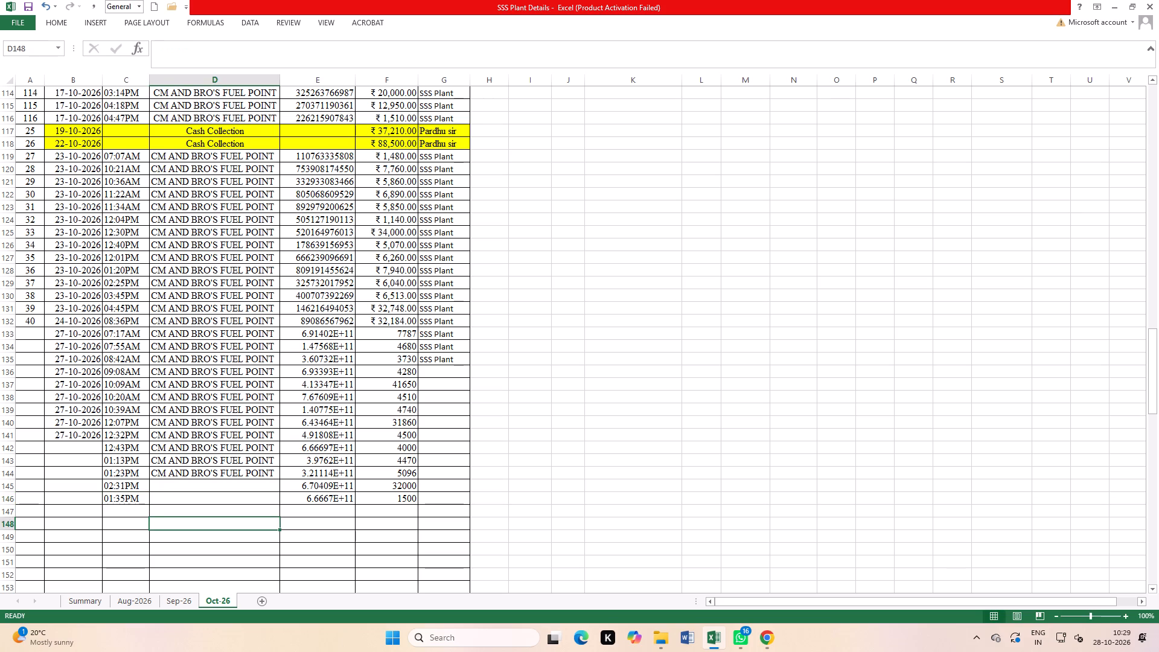
scroll(208, 524, up, 3)
scroll(136, 509, down, 3)
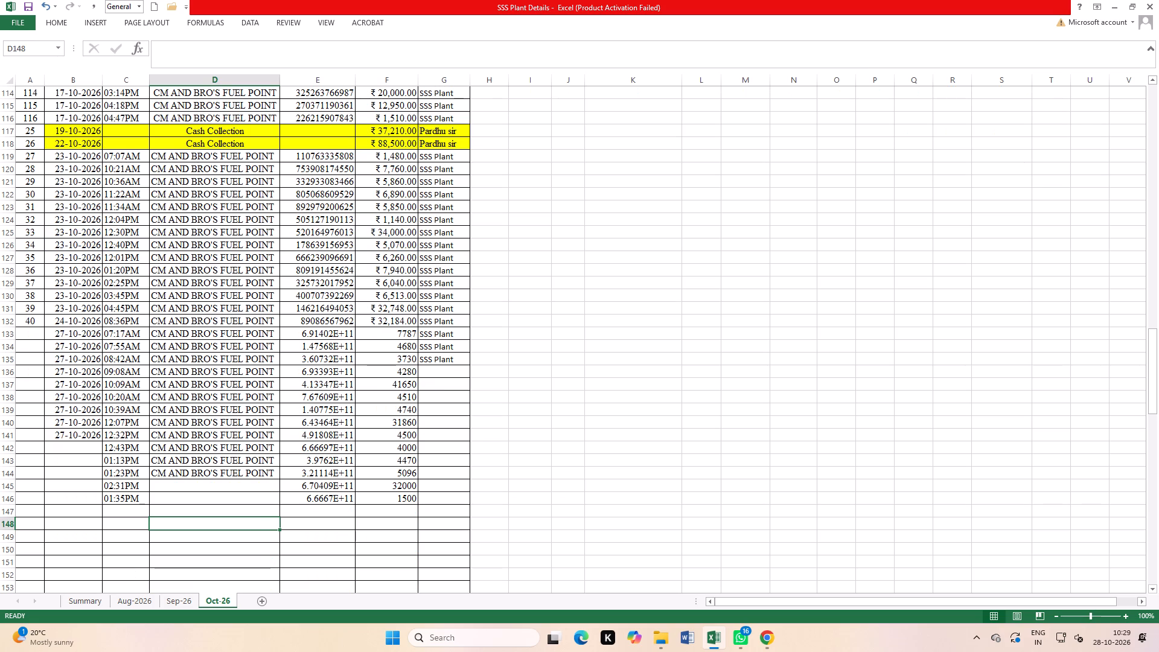
click(129, 516)
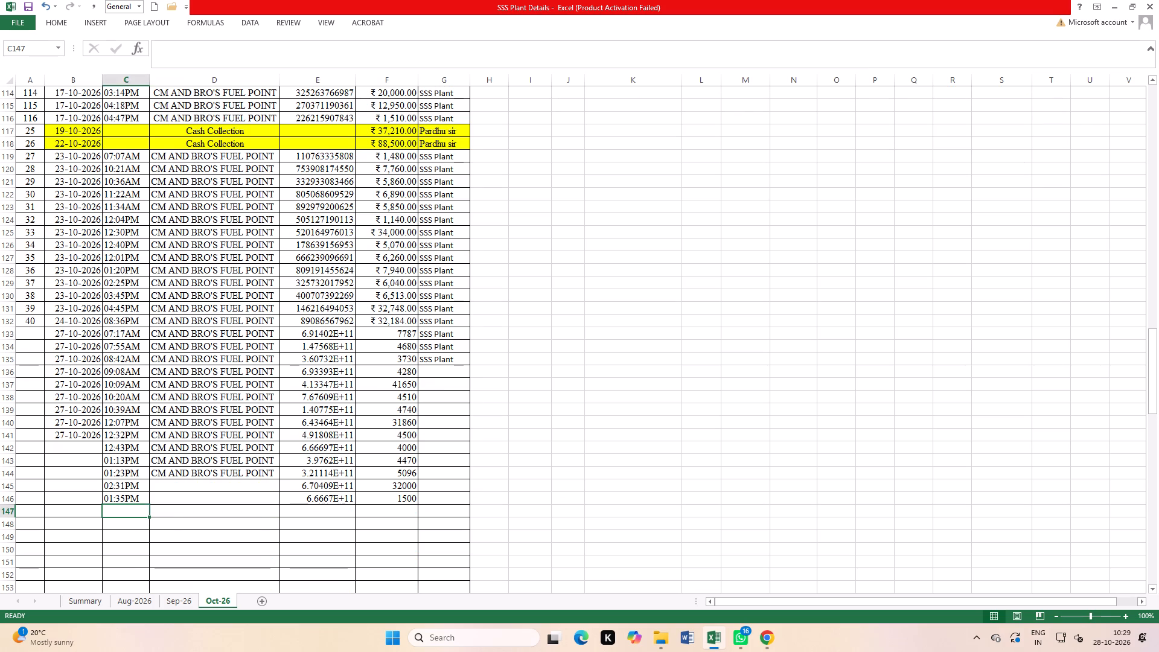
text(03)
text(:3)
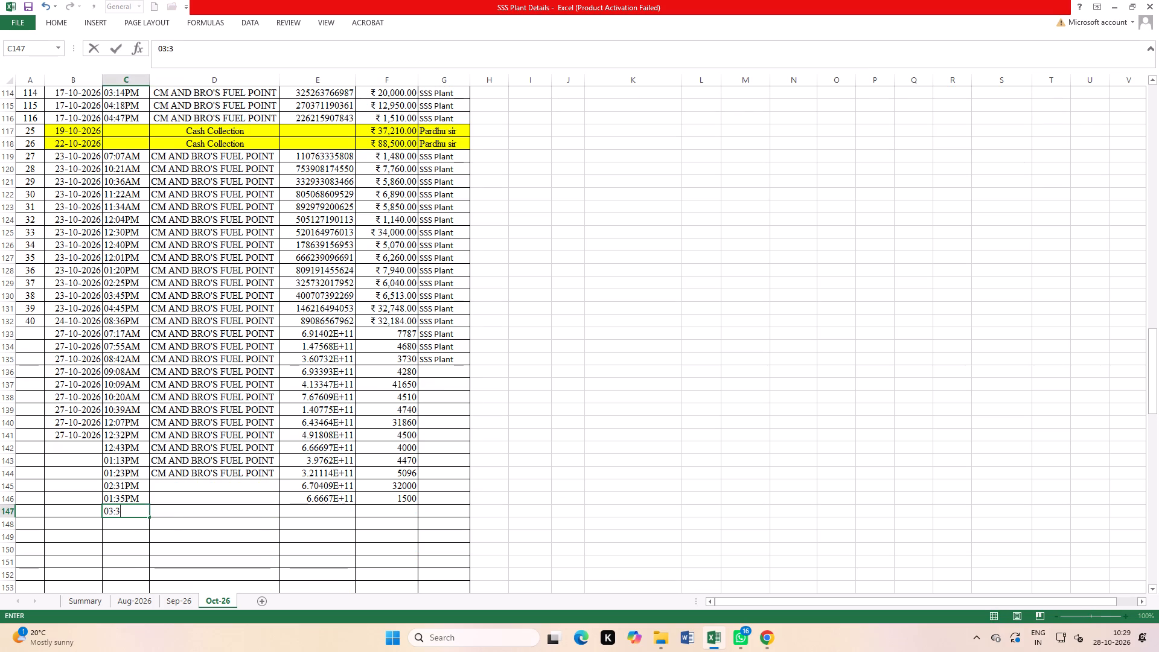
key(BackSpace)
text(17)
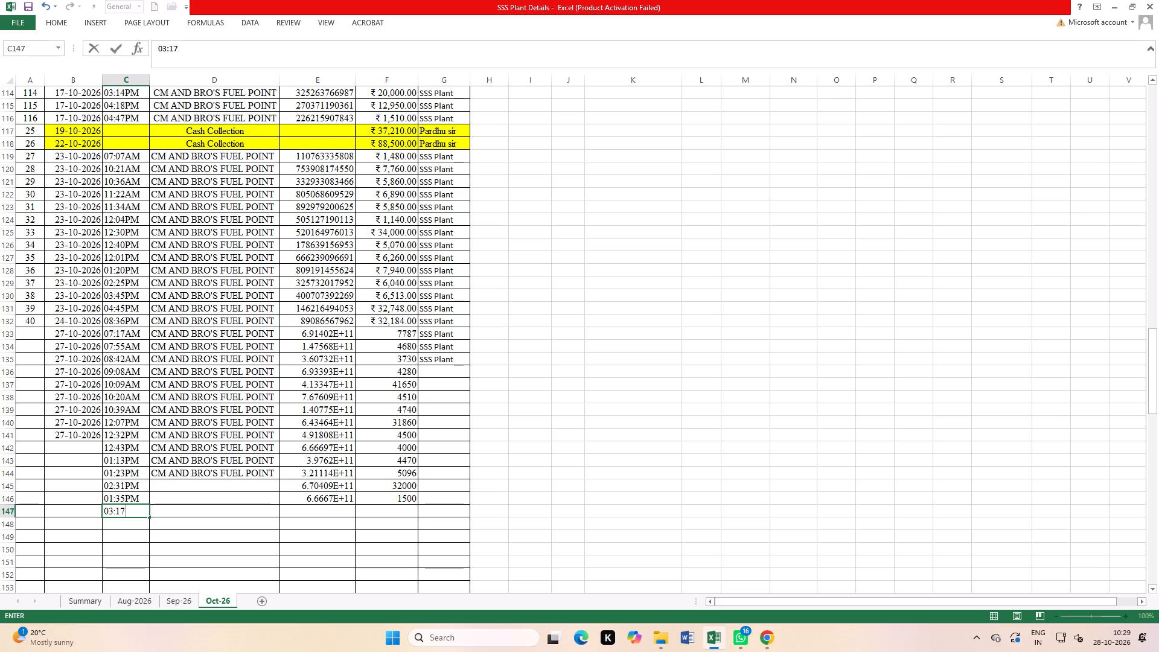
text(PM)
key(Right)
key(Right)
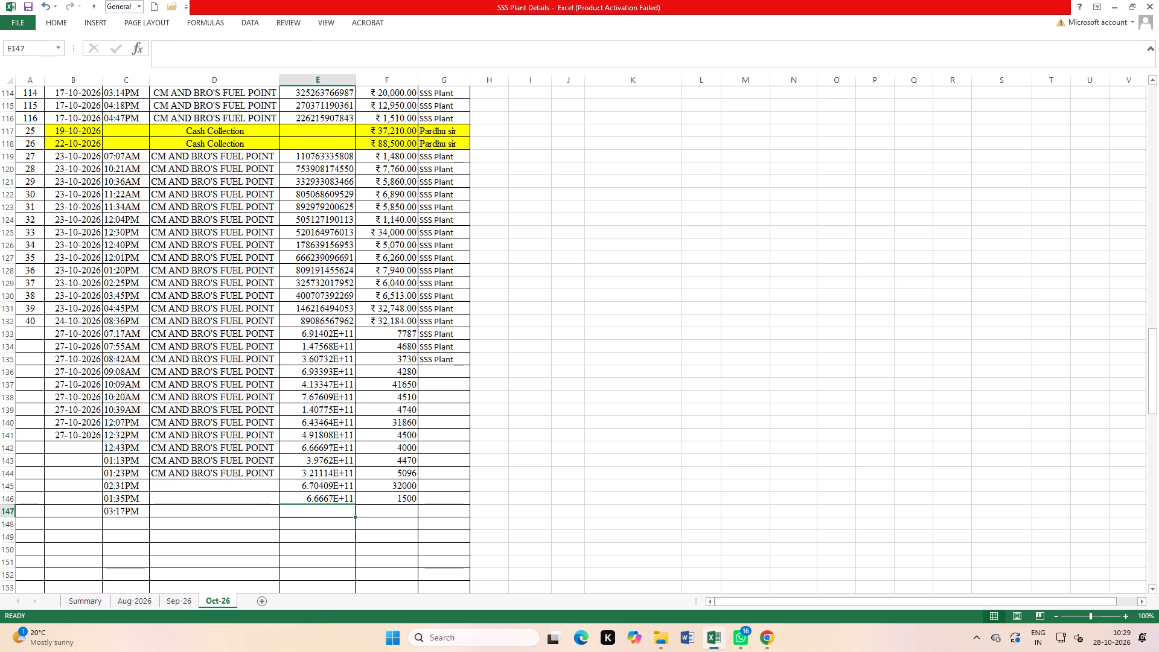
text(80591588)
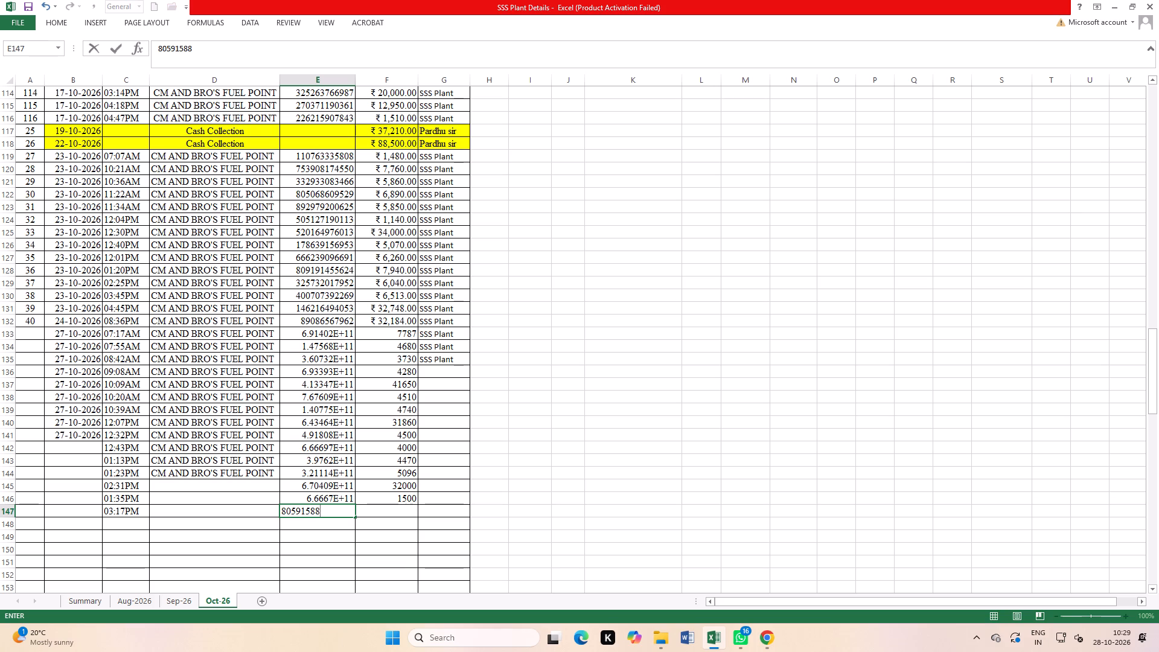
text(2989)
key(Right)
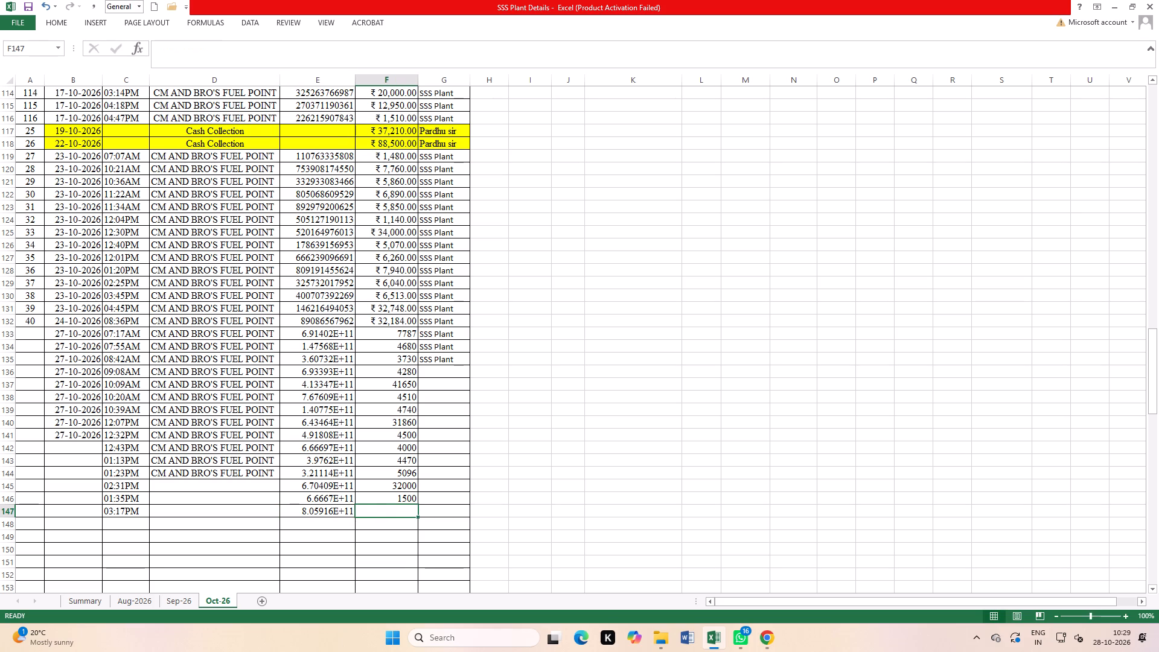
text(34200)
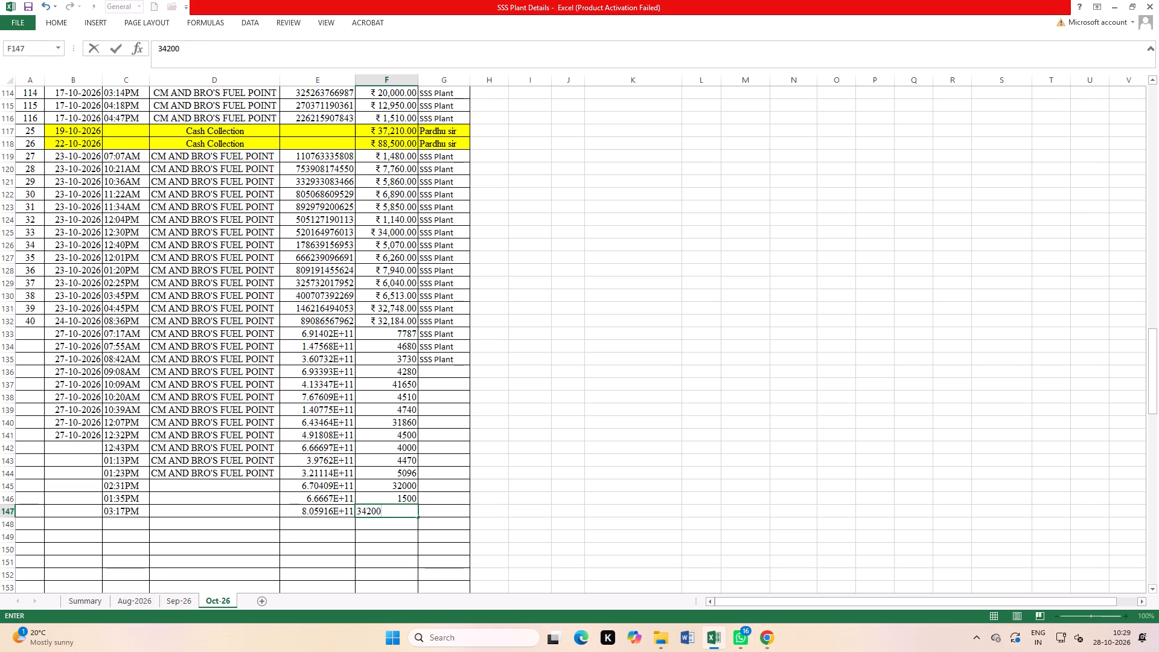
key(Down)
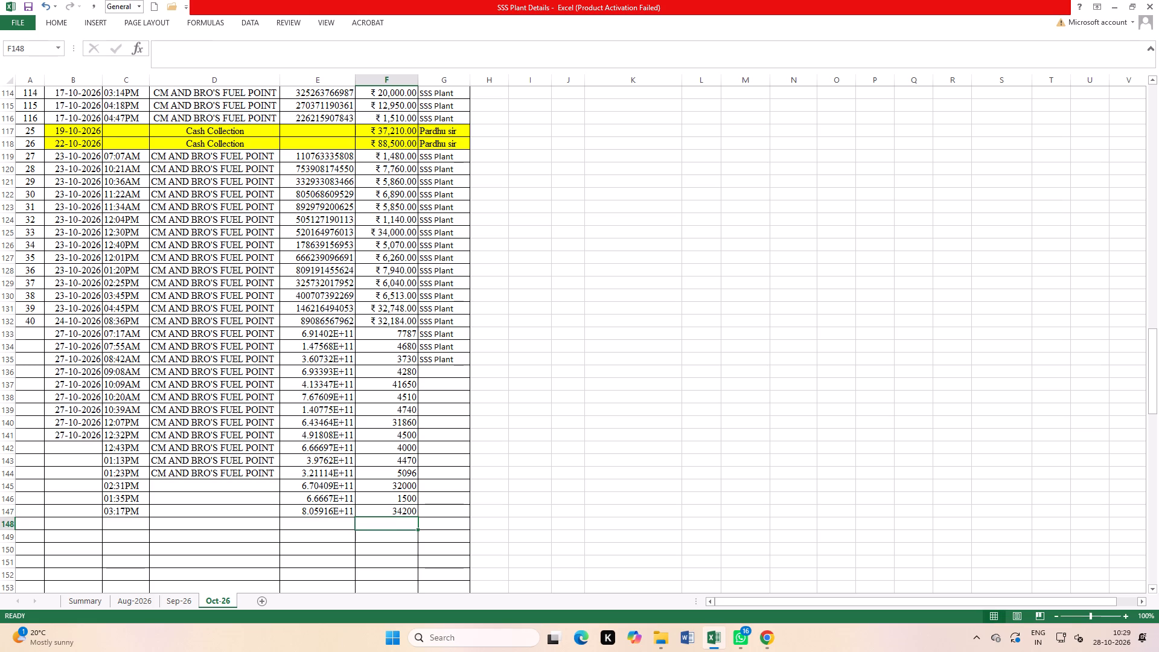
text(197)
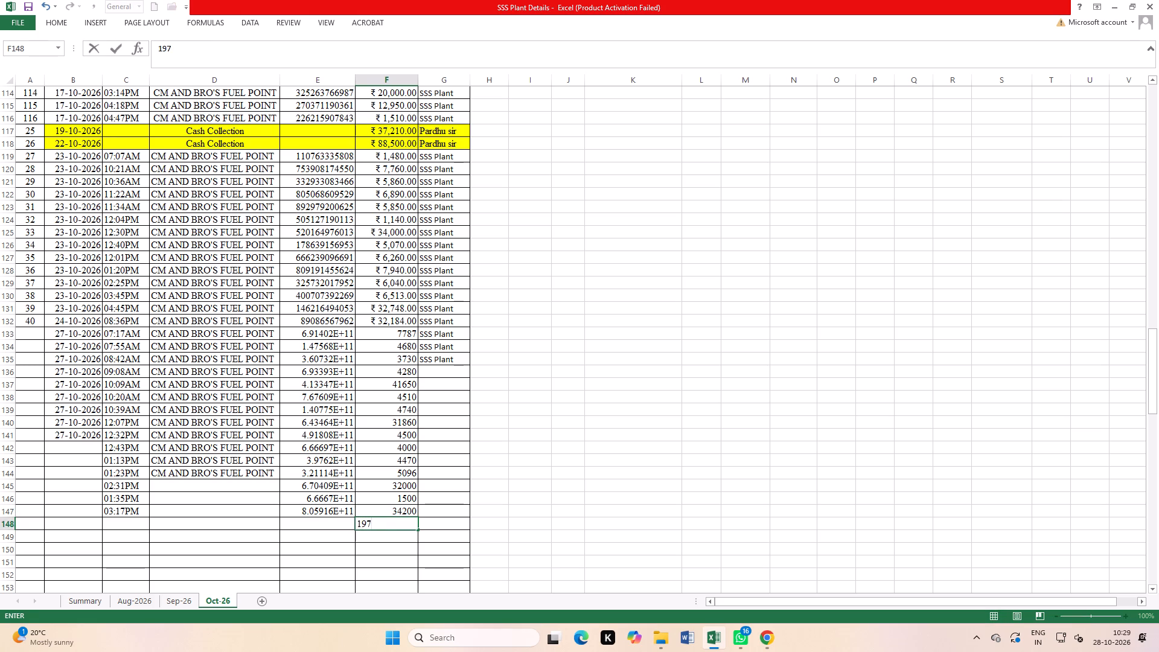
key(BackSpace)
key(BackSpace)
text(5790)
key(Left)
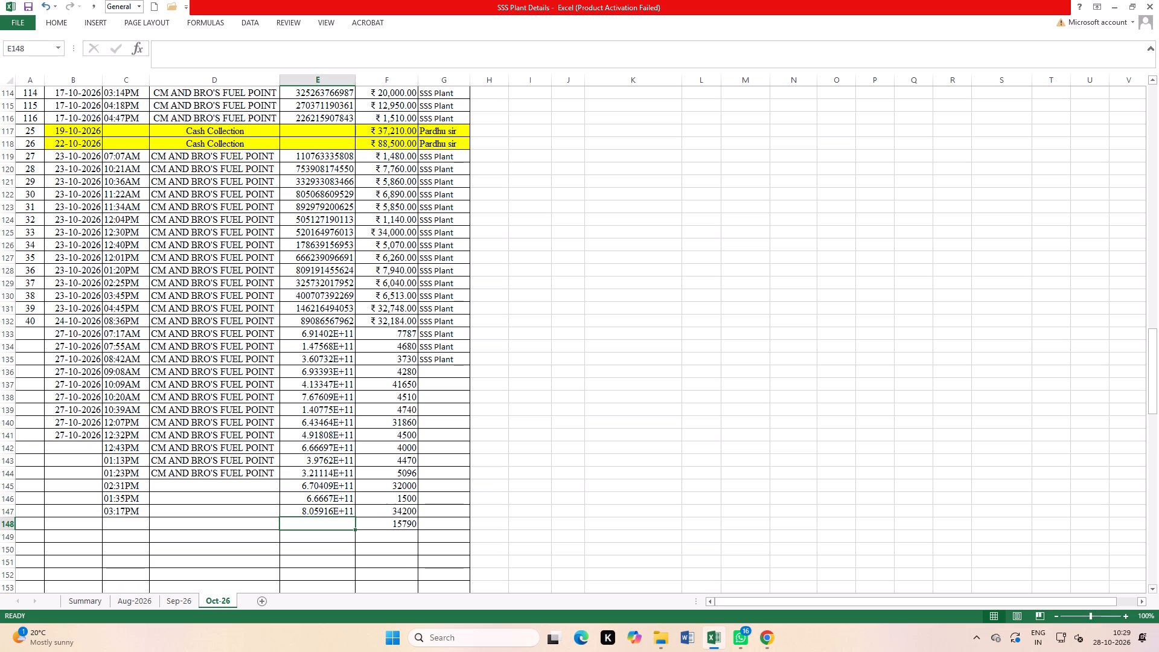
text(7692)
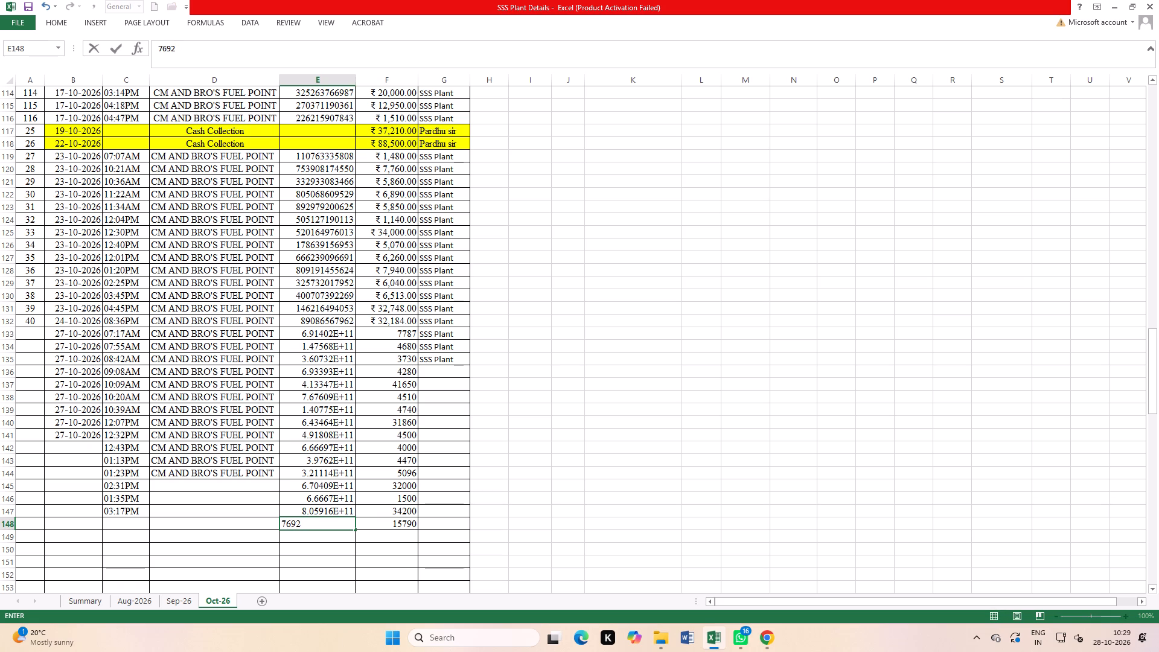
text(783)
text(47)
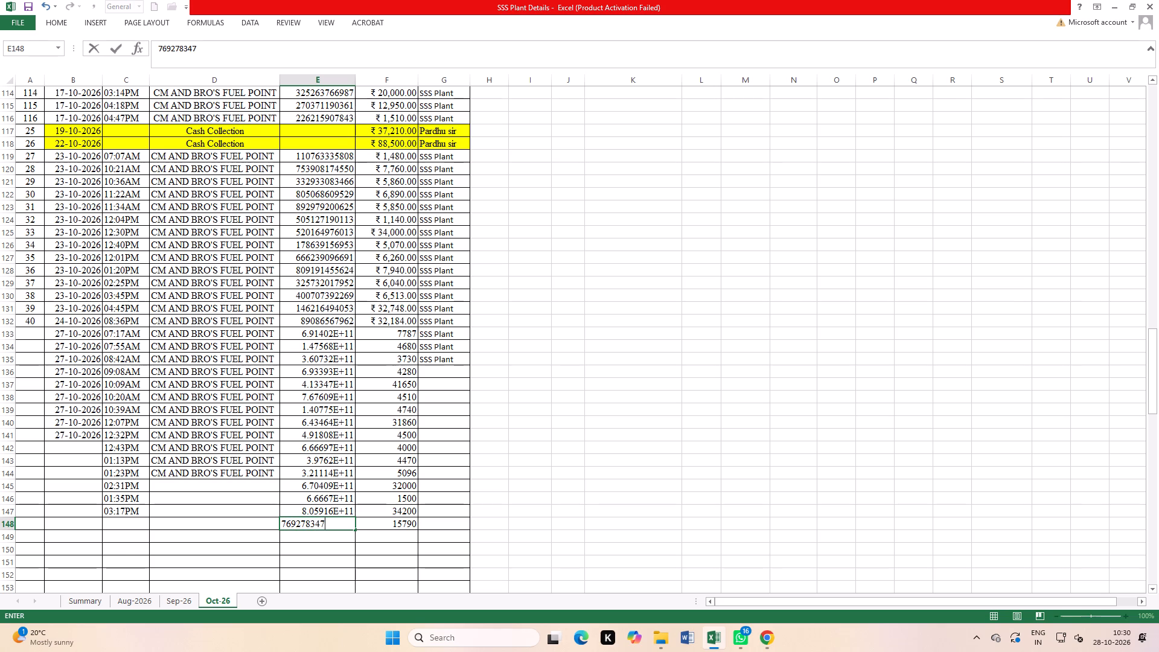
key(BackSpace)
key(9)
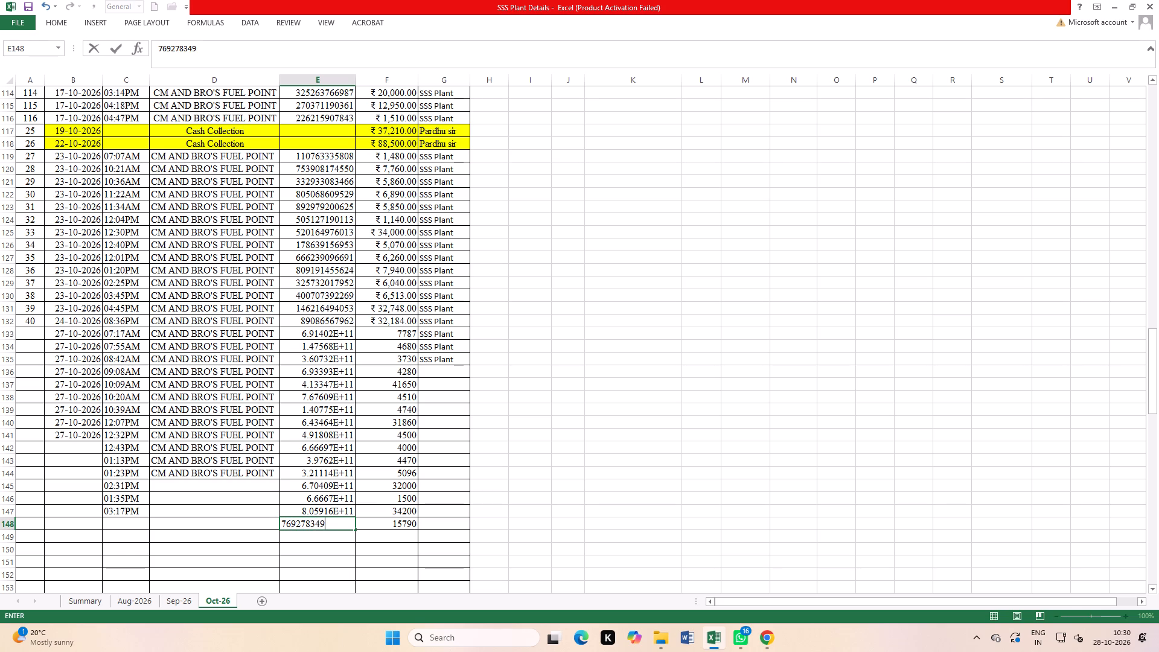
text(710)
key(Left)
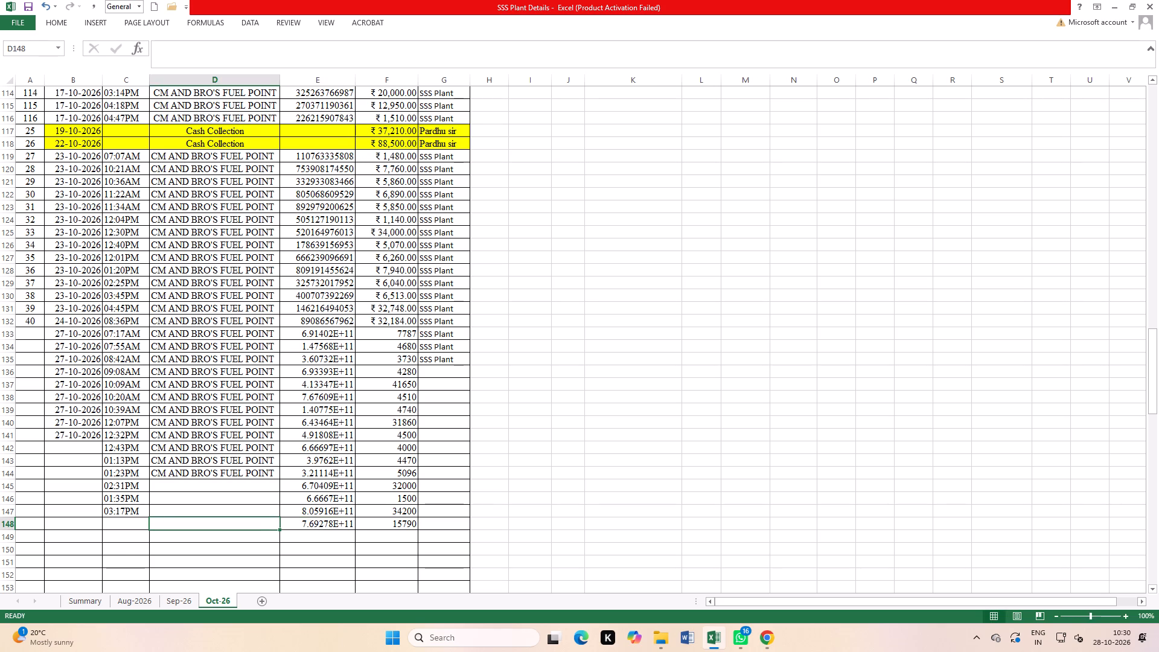
Fill the name CM AND BRO'S FUEL POINT down from row 144 through row 148.
drag(202, 471, 204, 511)
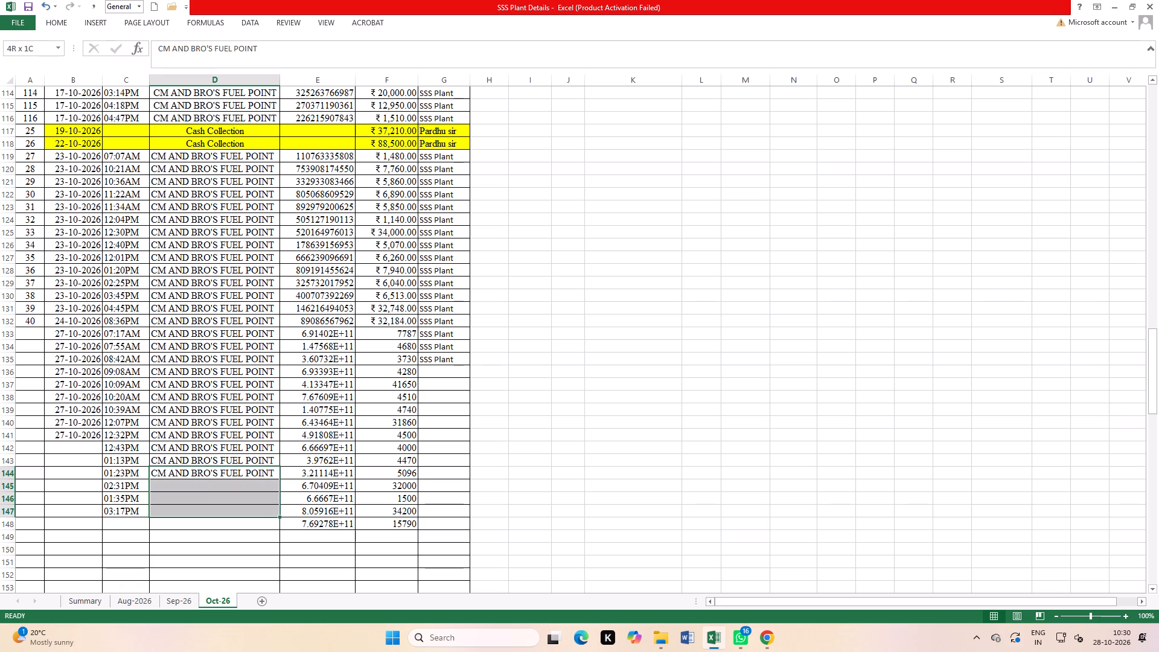
drag(204, 511, 208, 520)
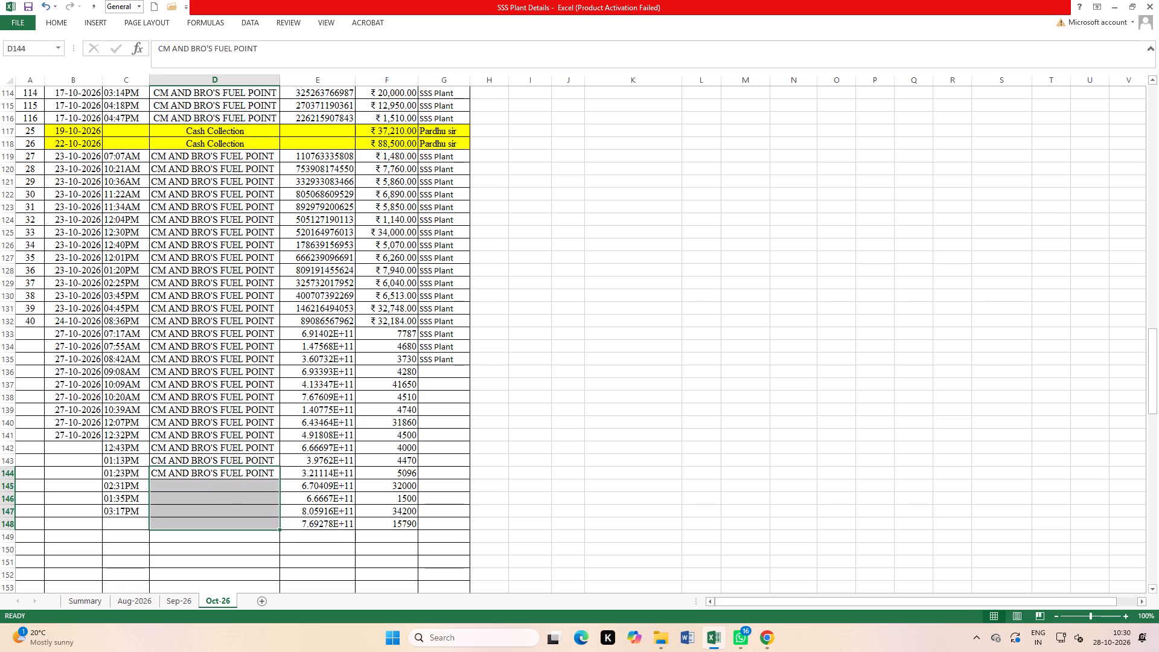
key(ctrl+d)
Enter the time 03:33PM for the payment in row 148 and save the workbook.
click(133, 523)
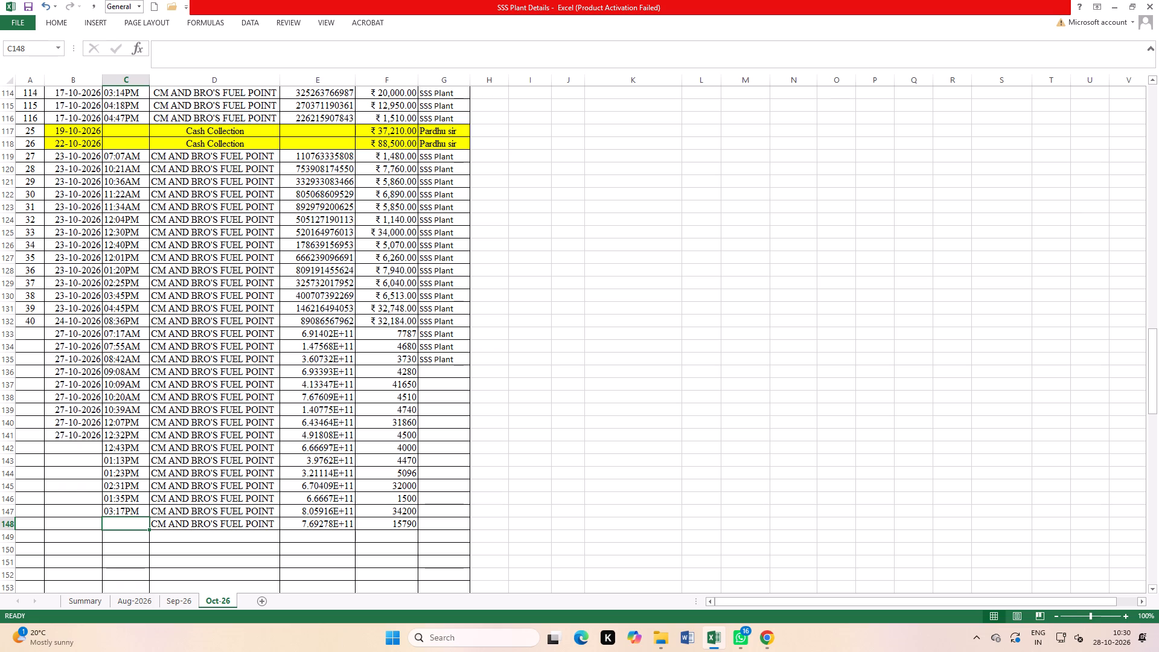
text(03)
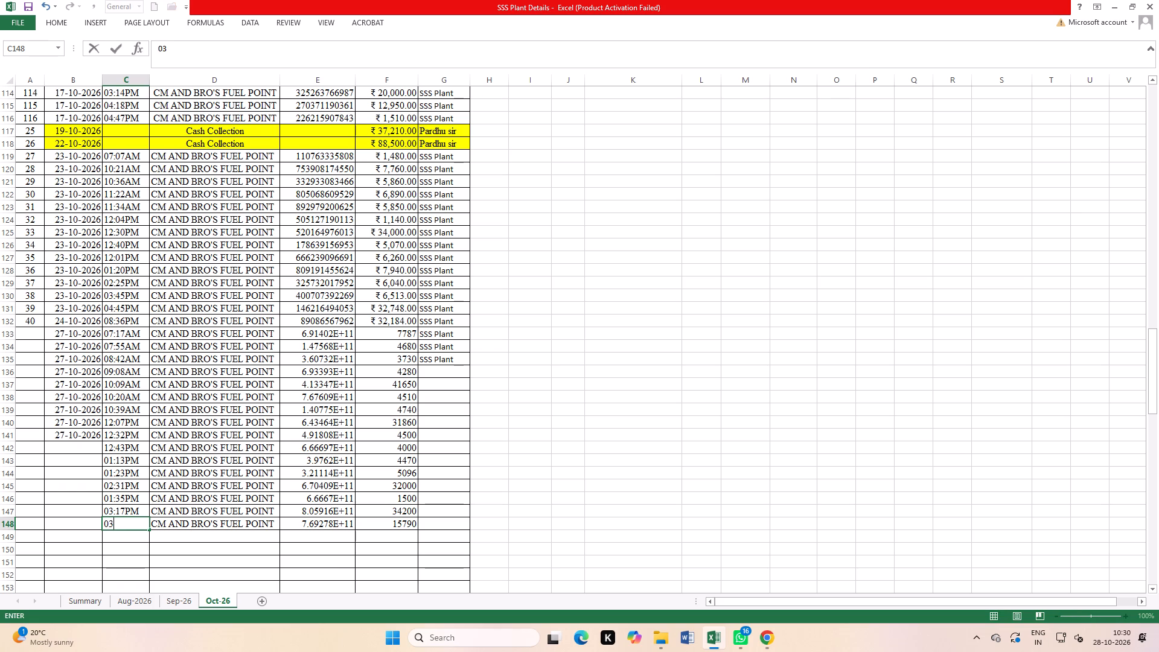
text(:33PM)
click(759, 406)
double_click(30, 8)
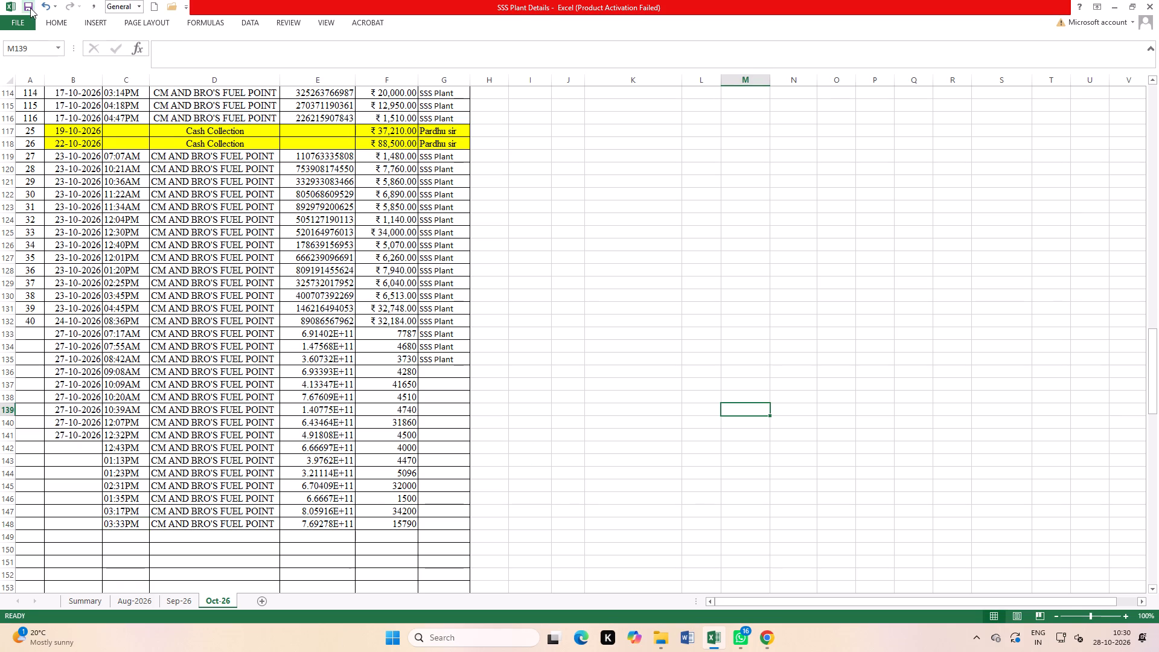
Fill the date 27-10-2026 down from row 141 through row 148 and save the workbook.
scroll(170, 424, down, 5)
drag(65, 241, 74, 336)
key(ctrl+d)
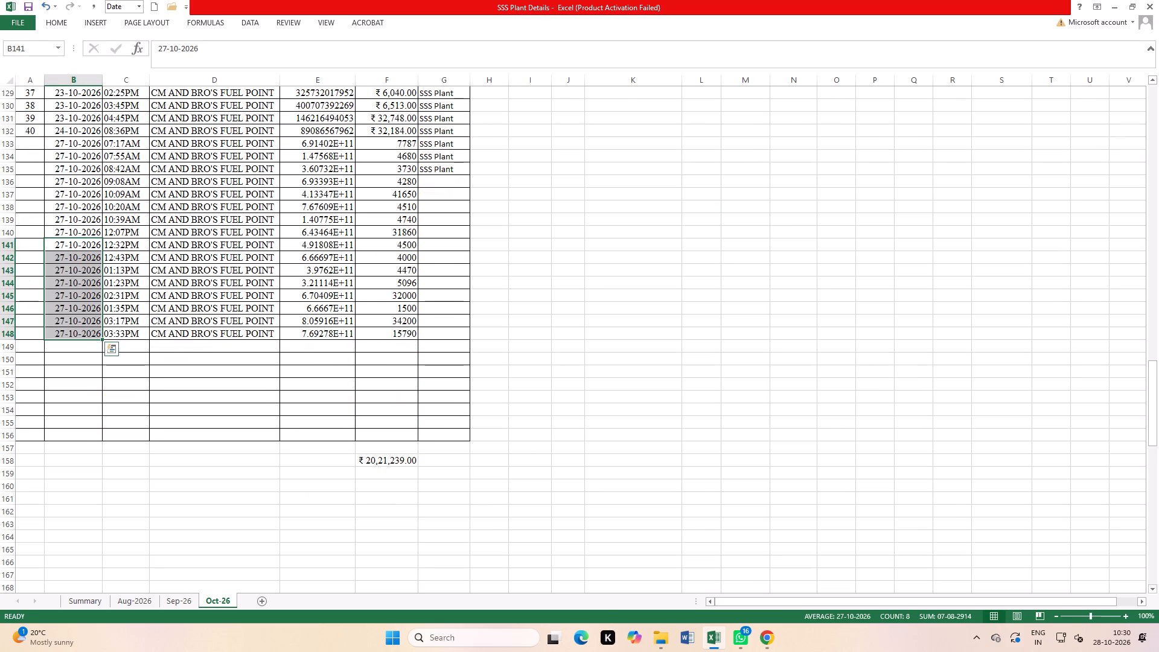
click(311, 345)
double_click(30, 7)
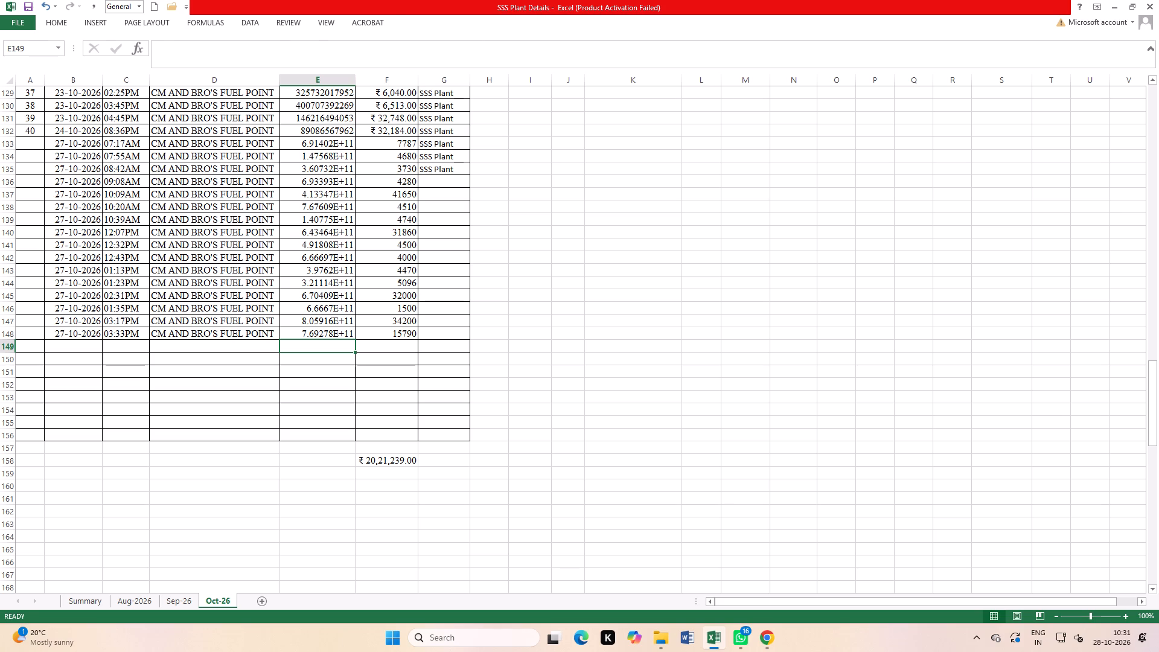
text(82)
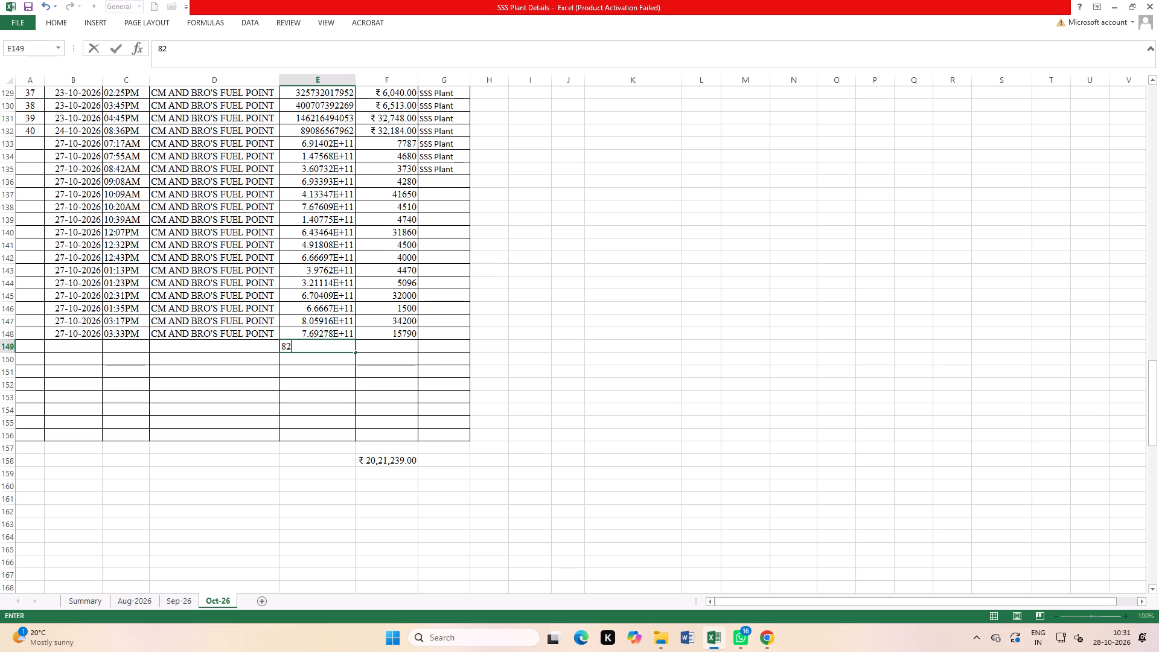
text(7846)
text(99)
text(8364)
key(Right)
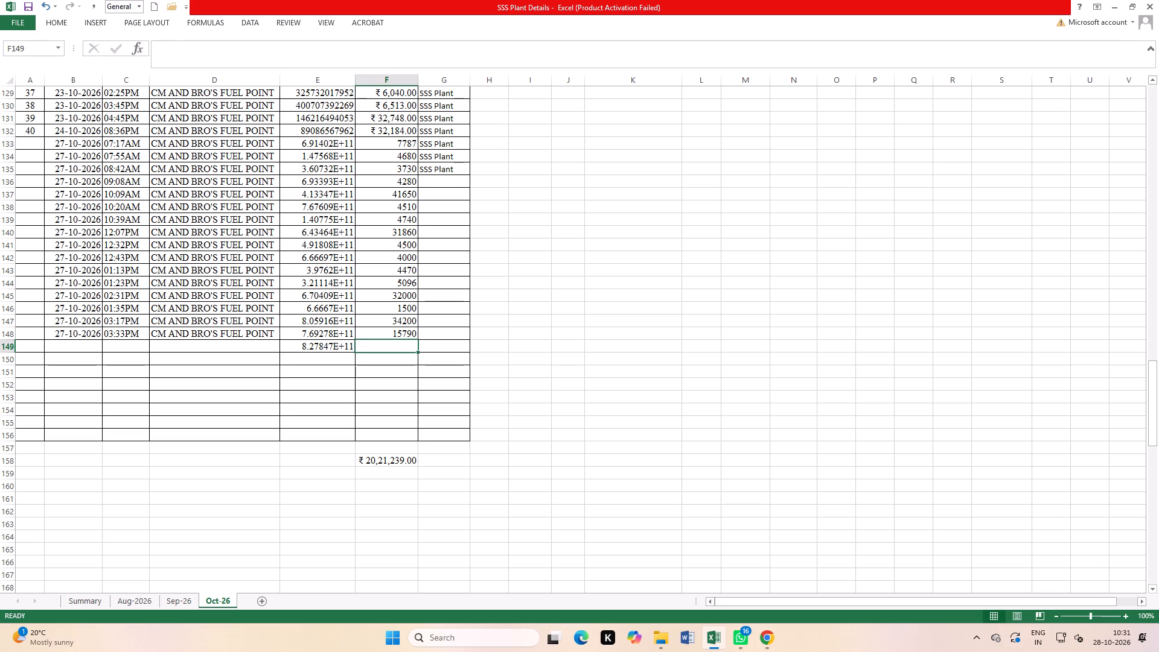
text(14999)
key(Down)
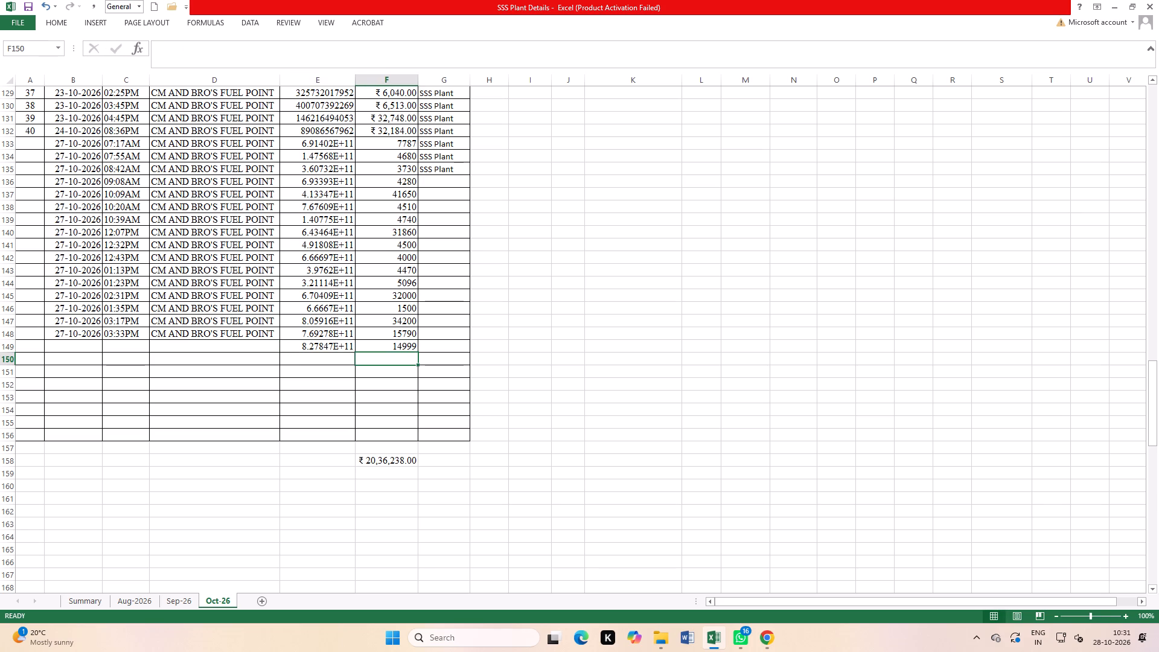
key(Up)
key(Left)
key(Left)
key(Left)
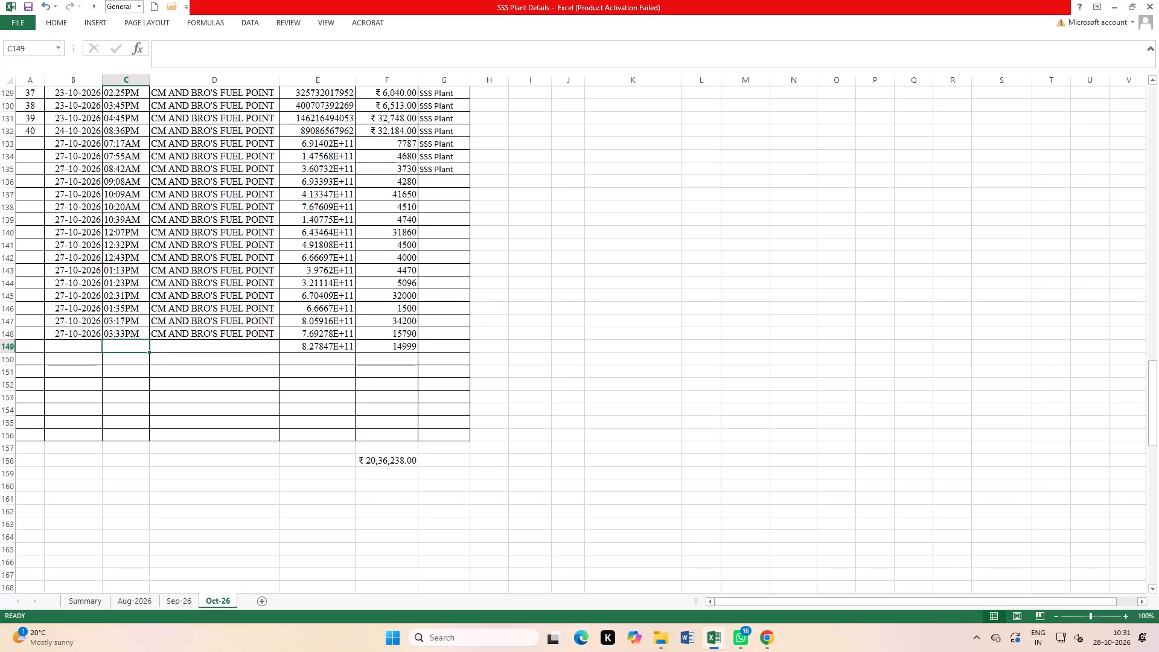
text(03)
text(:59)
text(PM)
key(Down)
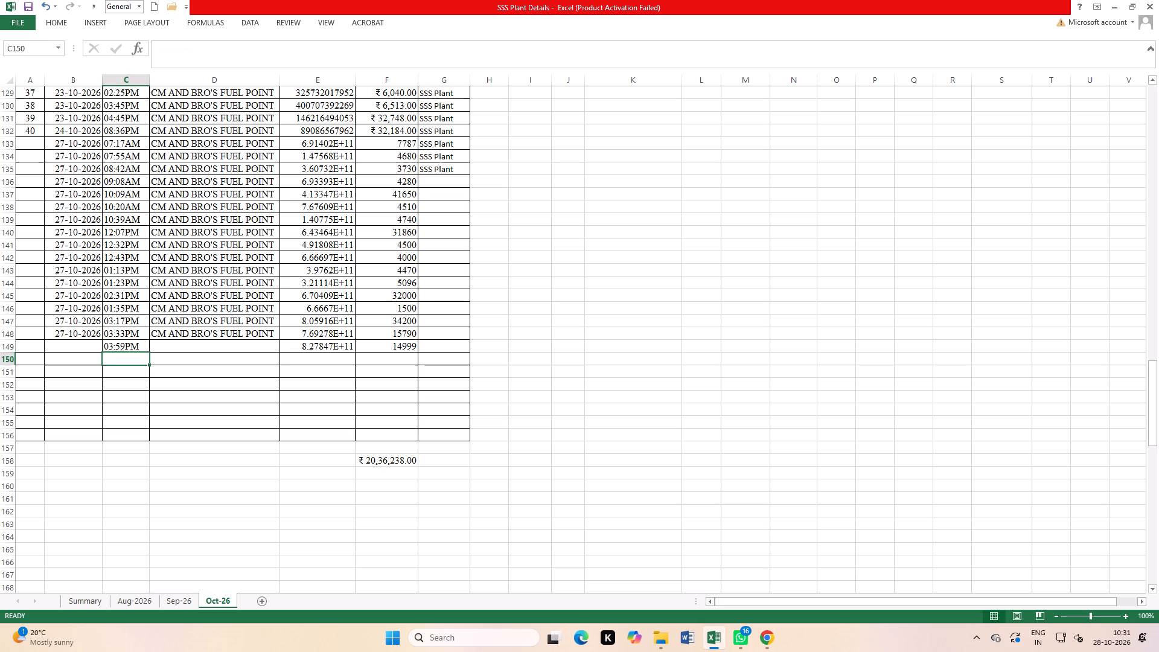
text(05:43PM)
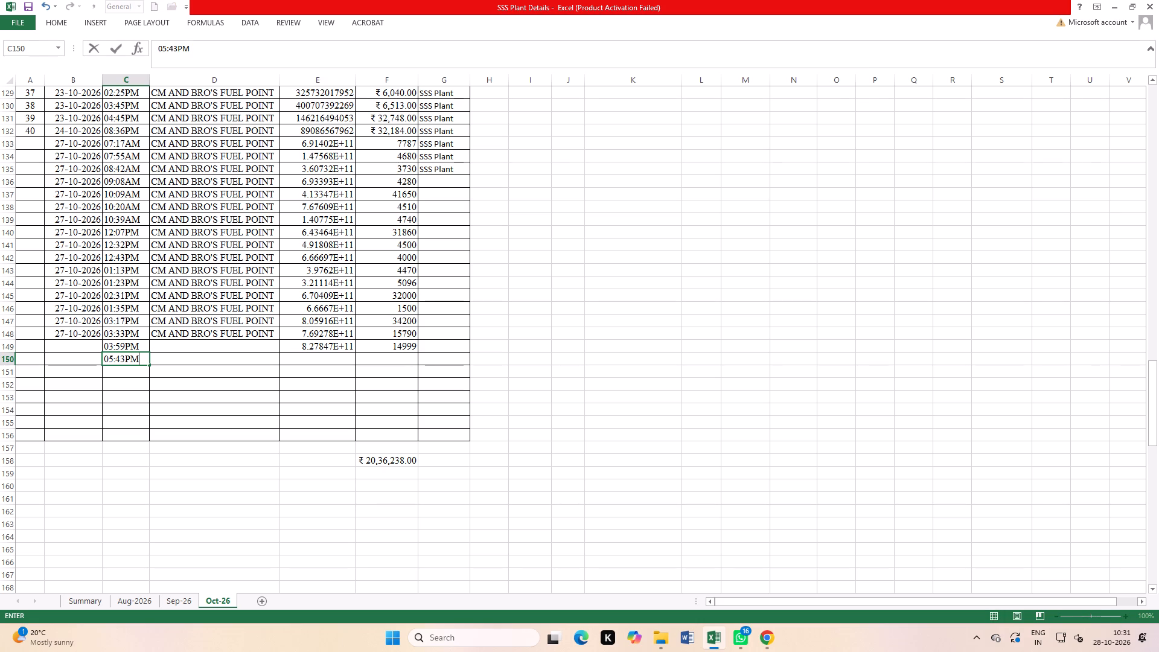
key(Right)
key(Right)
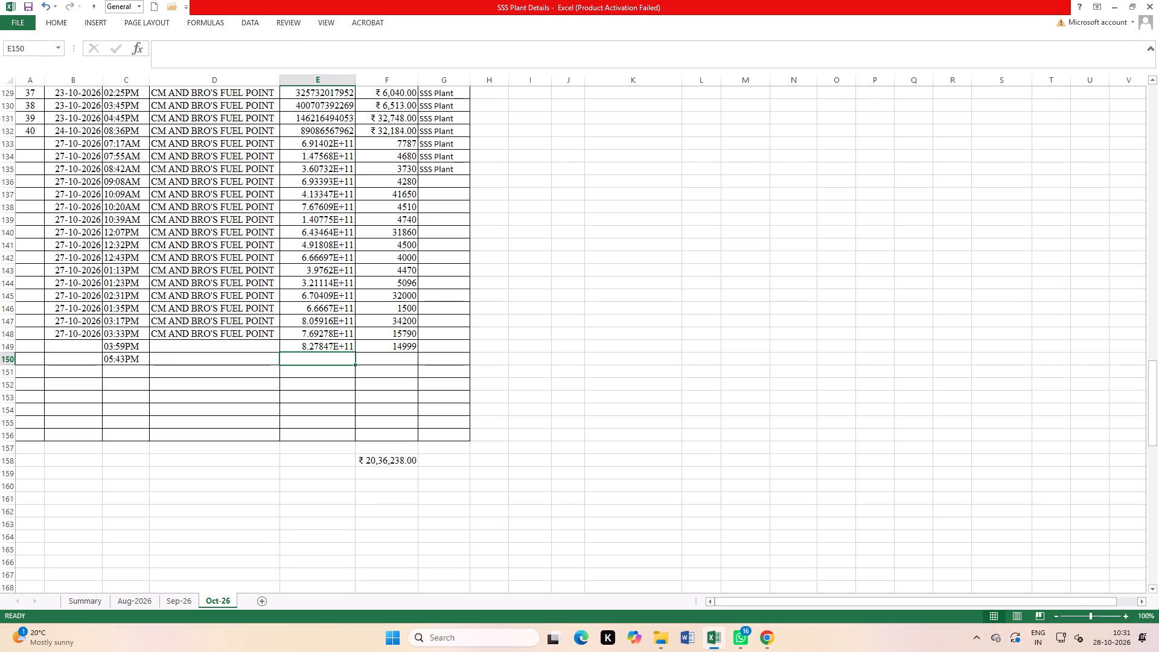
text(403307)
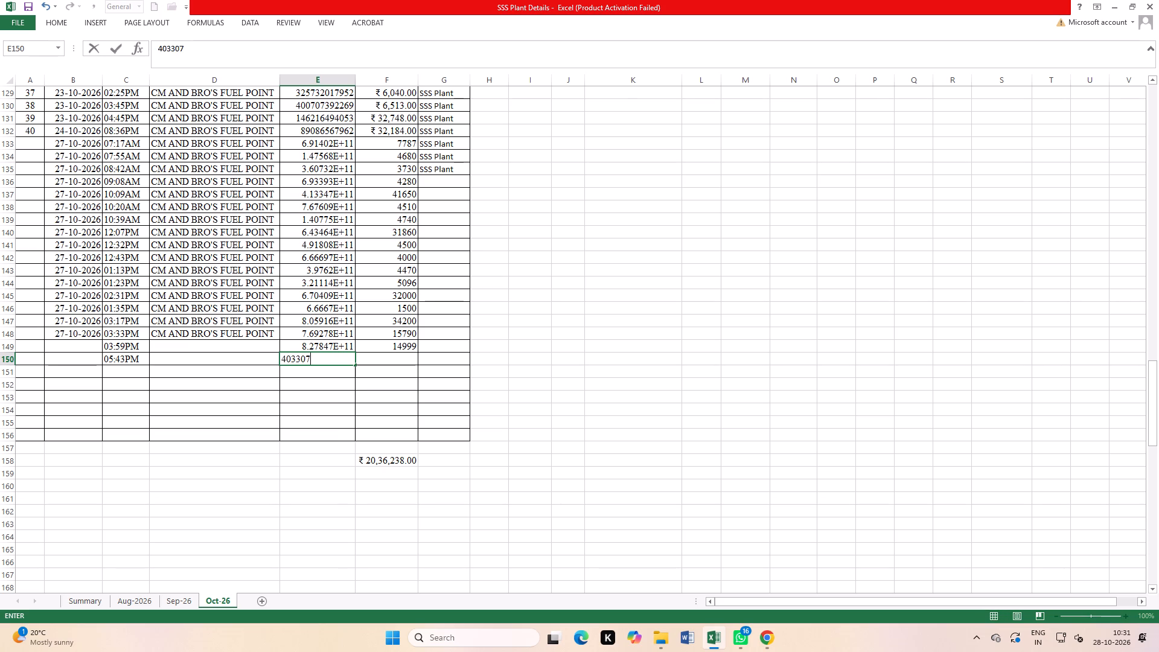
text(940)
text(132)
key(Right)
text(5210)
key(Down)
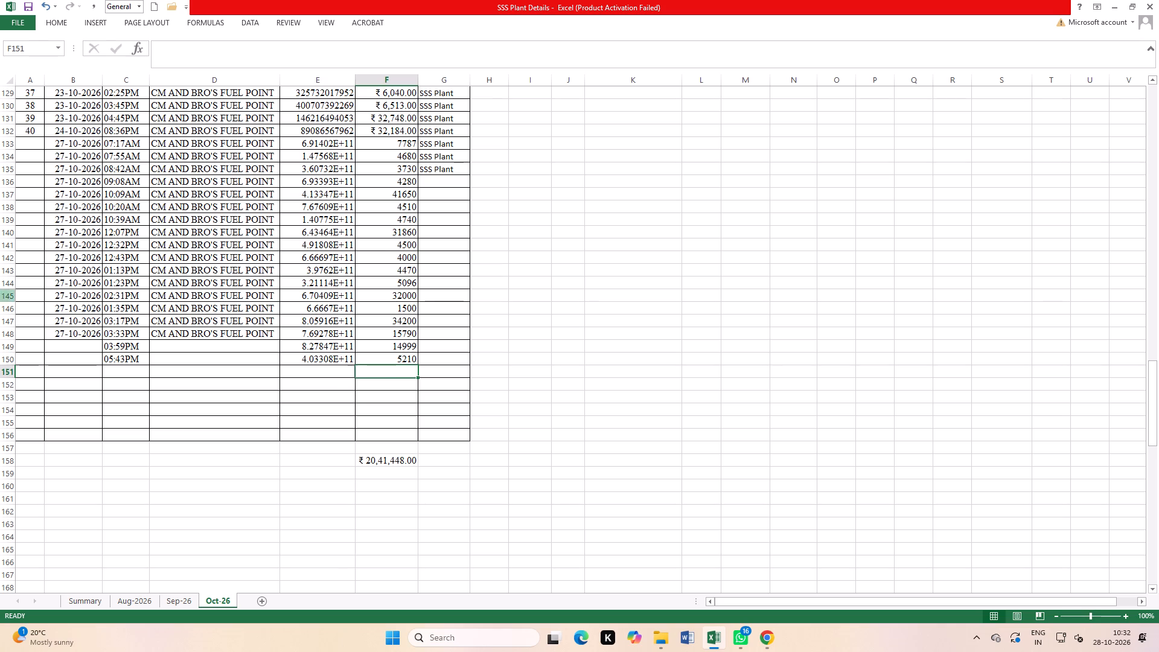
Fill the name CM AND BRO'S FUEL POINT and the date 27-10-2026 down from row 148 through row 150.
click(207, 346)
drag(208, 331, 214, 362)
key(ctrl+d)
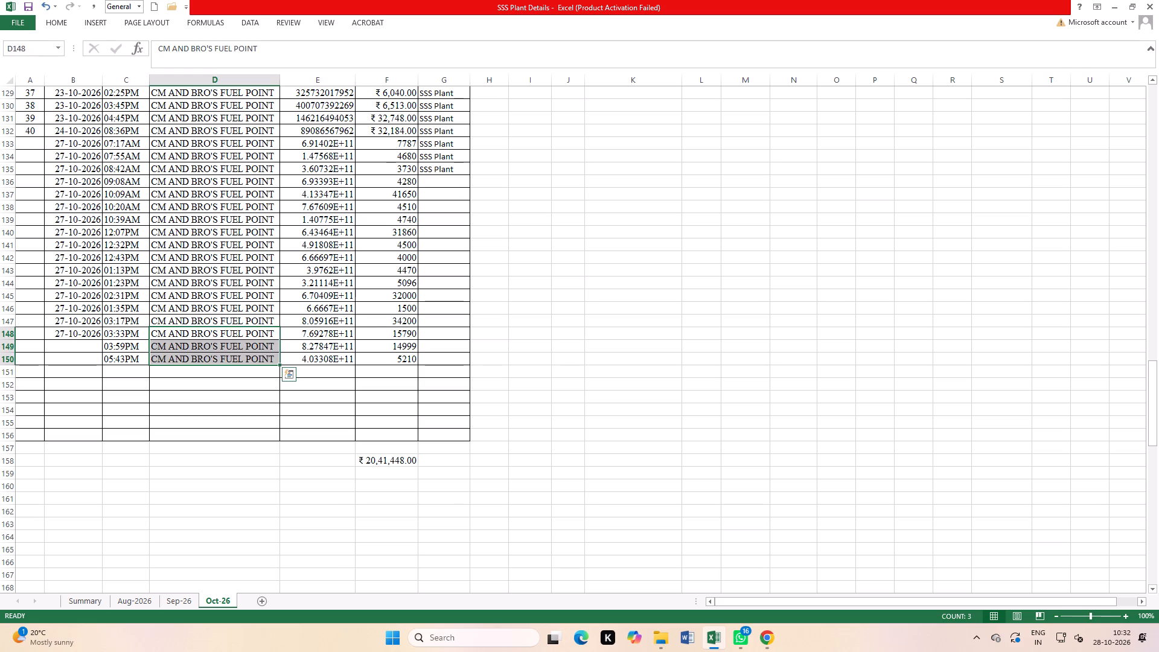
drag(80, 335, 87, 360)
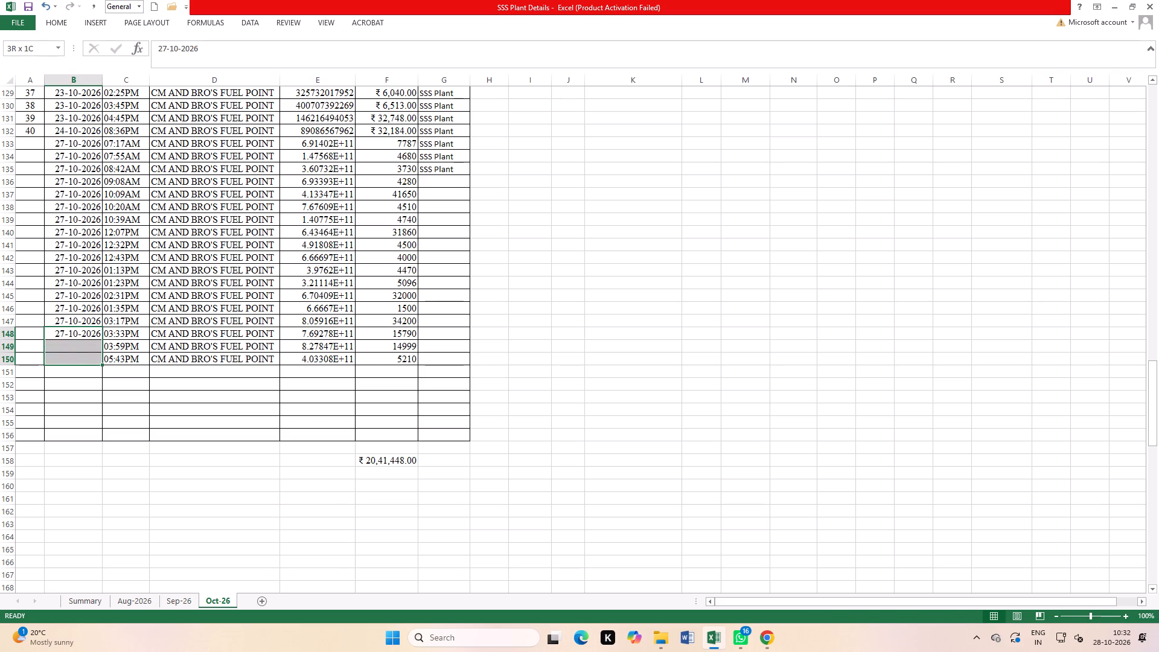
key(ctrl+d)
click(267, 409)
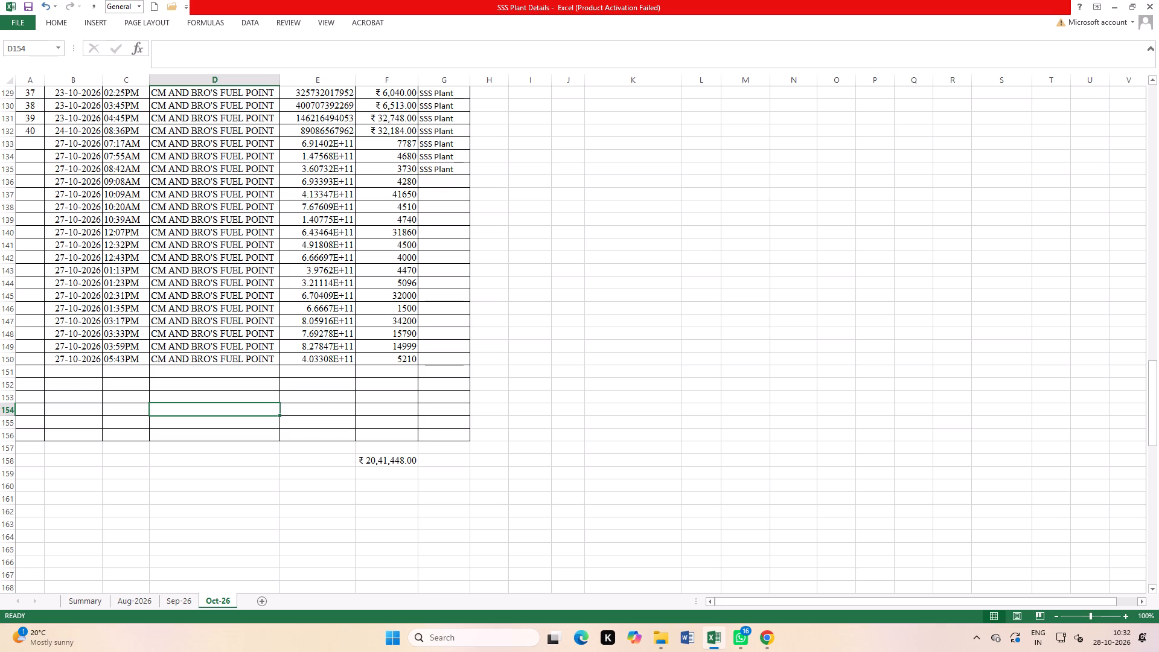
Extend the serial number series in column A from 39 and 40 down through row 150, numbering the new payments 41 to 58.
click(29, 118)
click(34, 145)
drag(34, 118, 34, 127)
drag(44, 135, 43, 347)
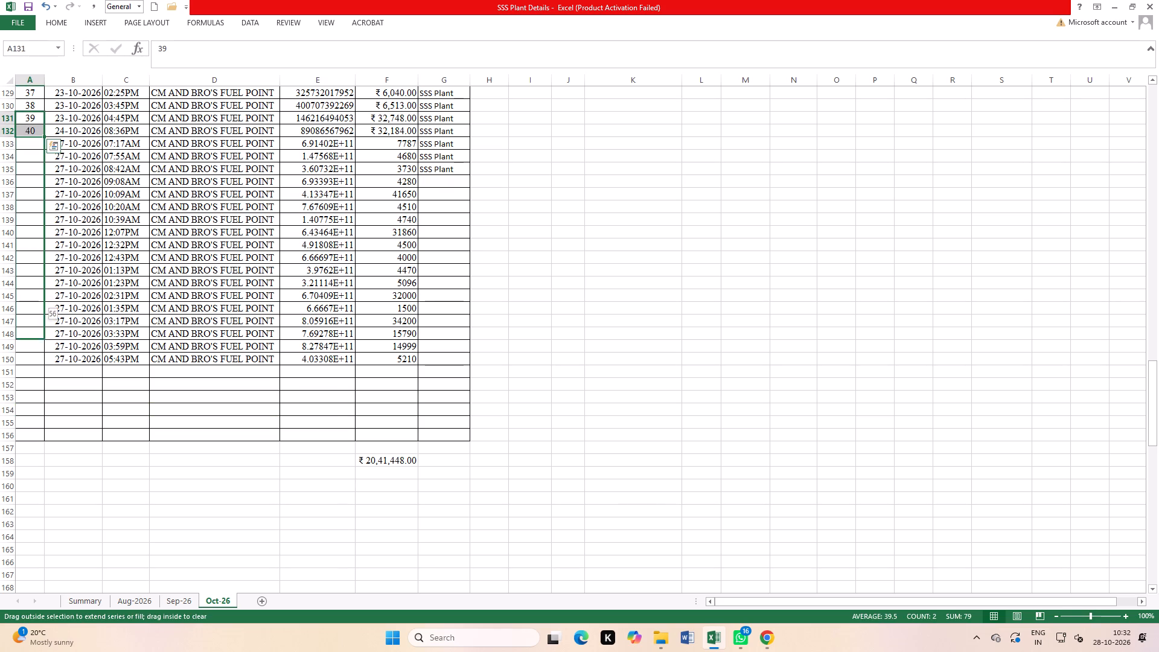
drag(43, 347, 48, 368)
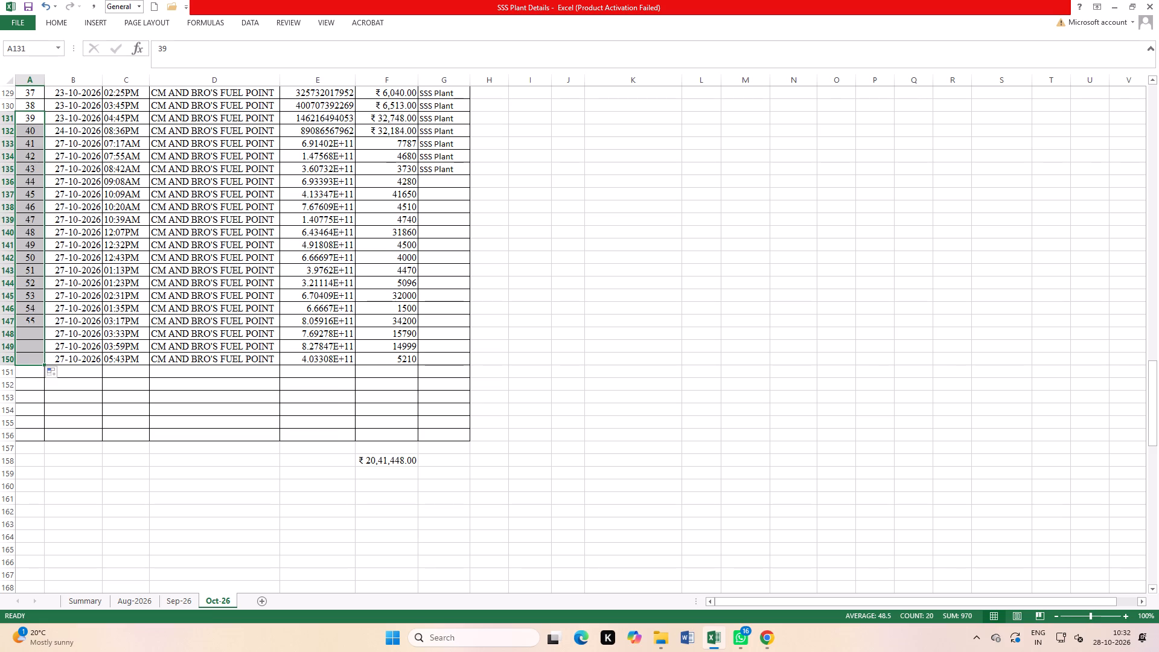
drag(541, 275, 540, 289)
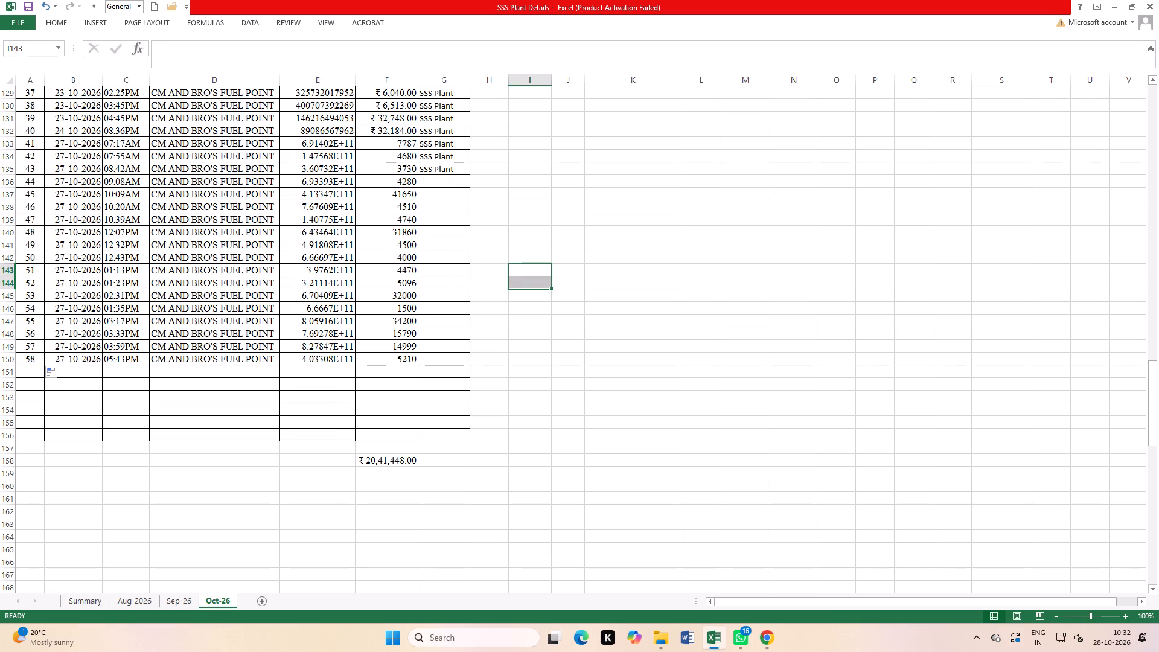
Fill the SSS Plant label in column G down from row 135 through row 150.
drag(439, 168, 442, 360)
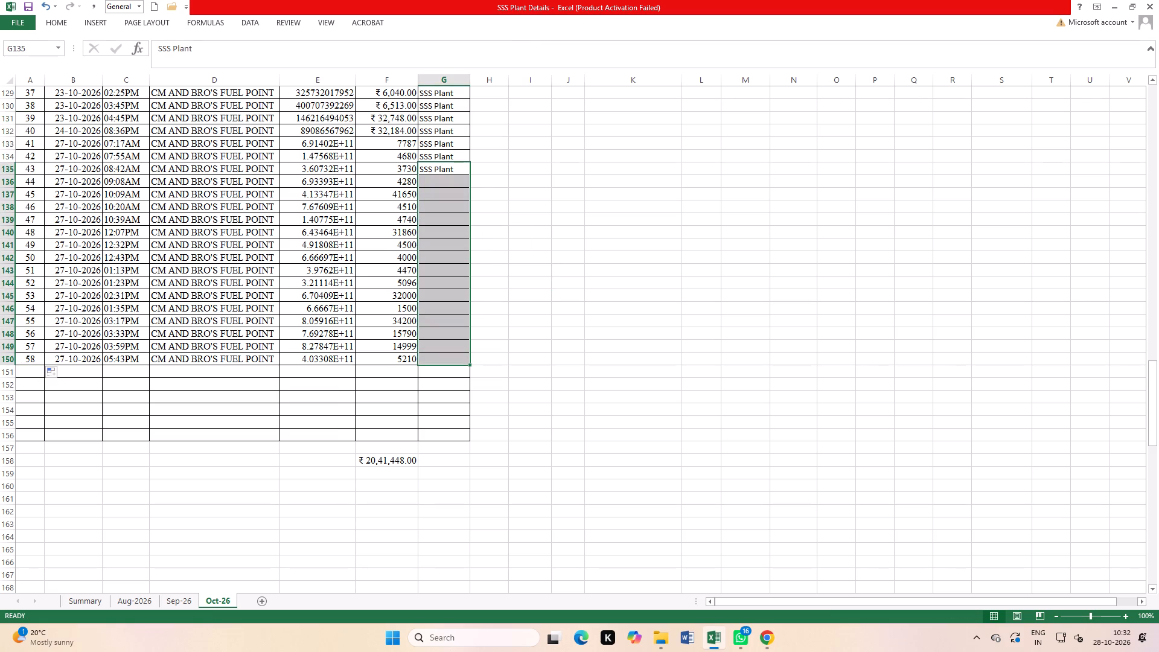
key(ctrl+d)
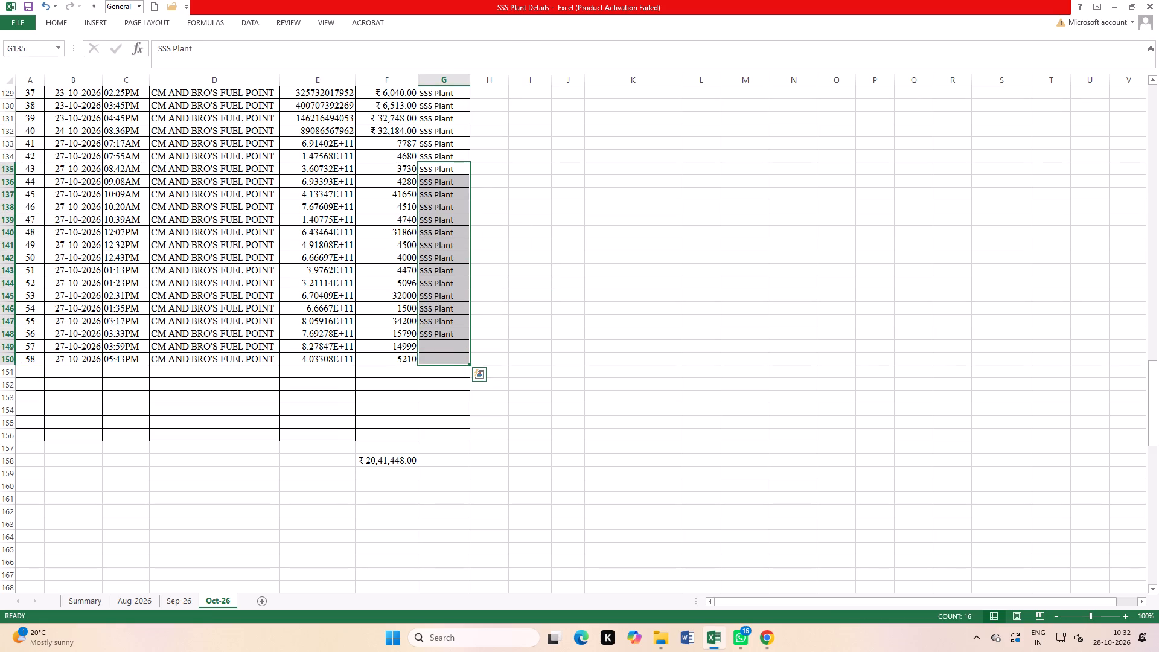
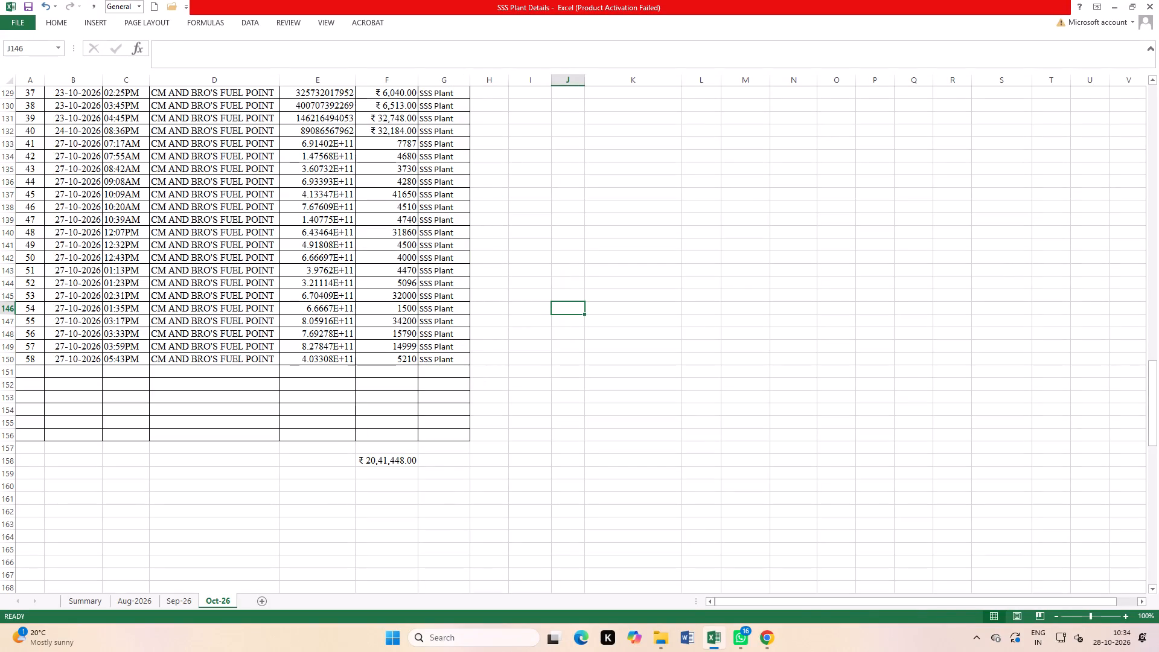
Check the sum of the new payment amounts in F133 through F150.
drag(392, 144, 410, 357)
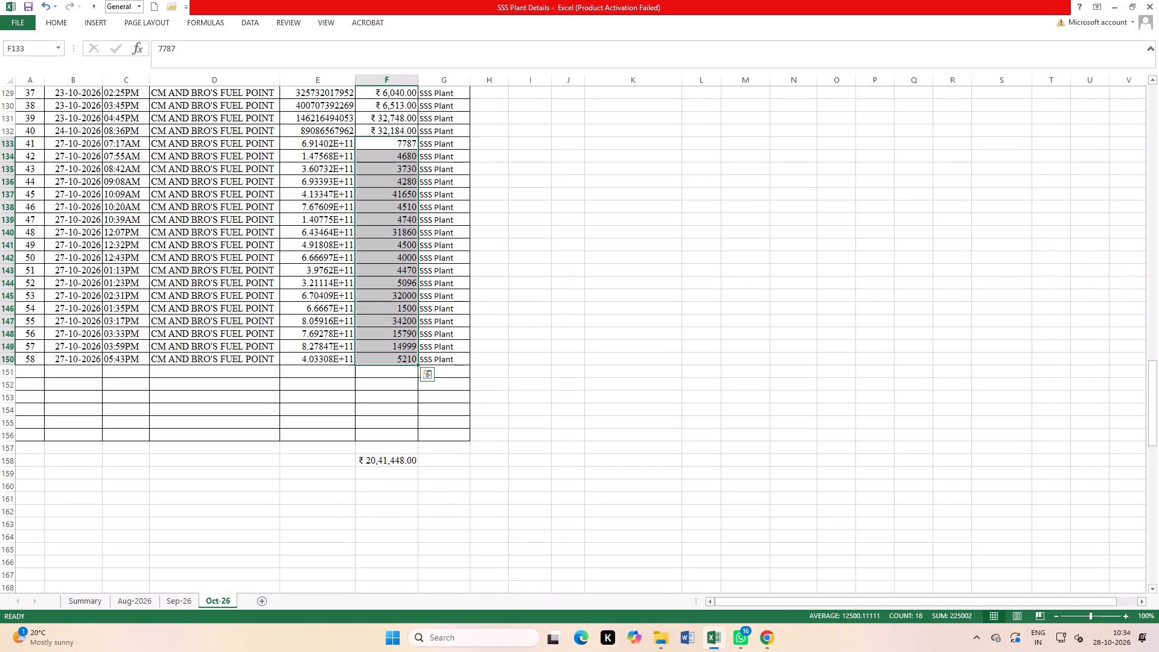
click(612, 185)
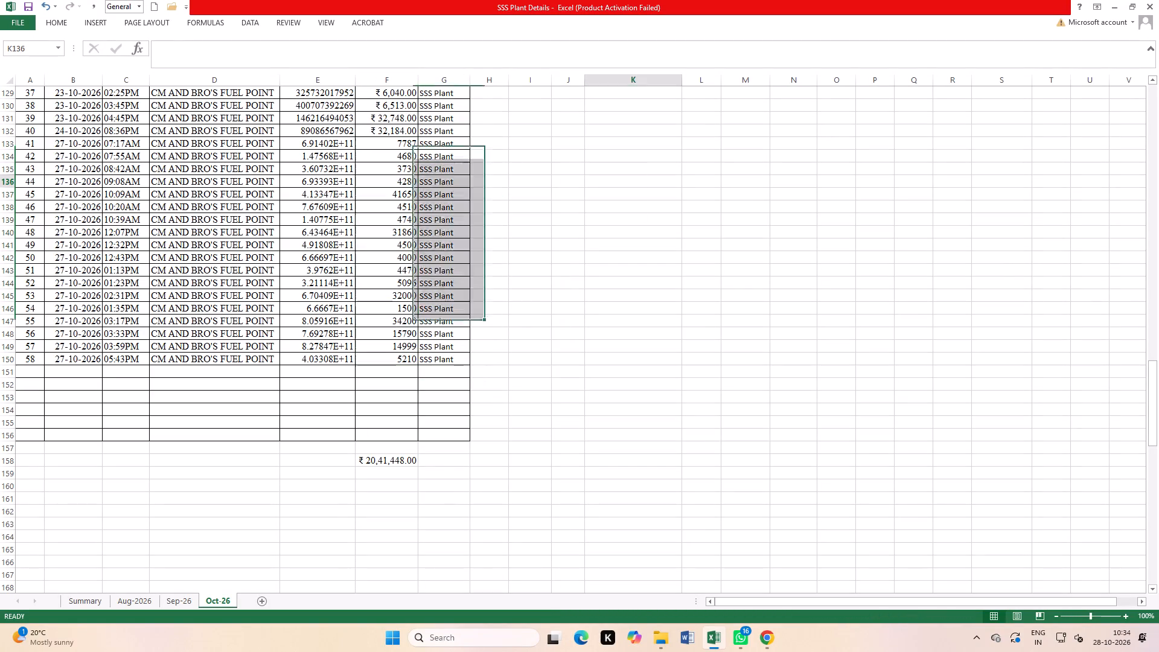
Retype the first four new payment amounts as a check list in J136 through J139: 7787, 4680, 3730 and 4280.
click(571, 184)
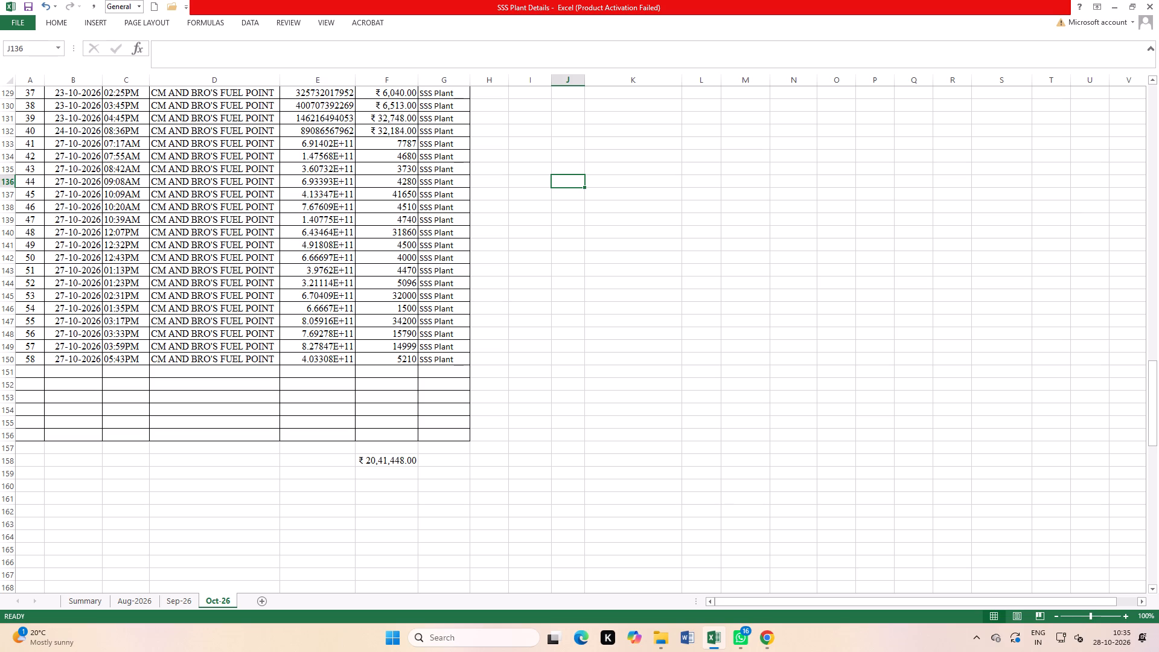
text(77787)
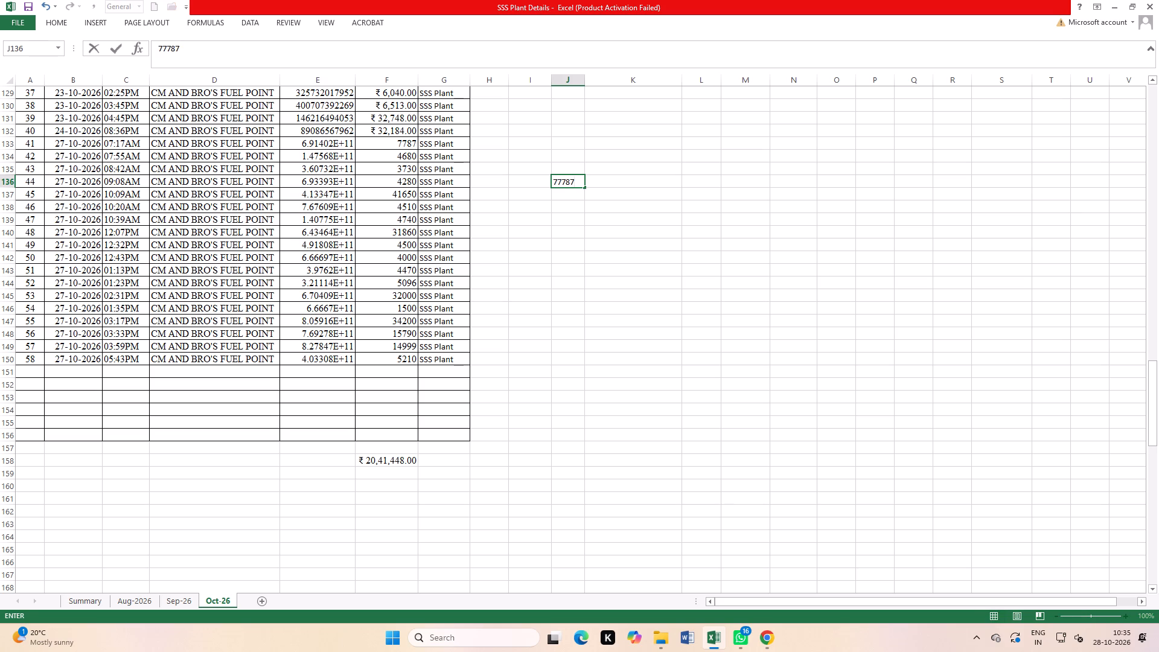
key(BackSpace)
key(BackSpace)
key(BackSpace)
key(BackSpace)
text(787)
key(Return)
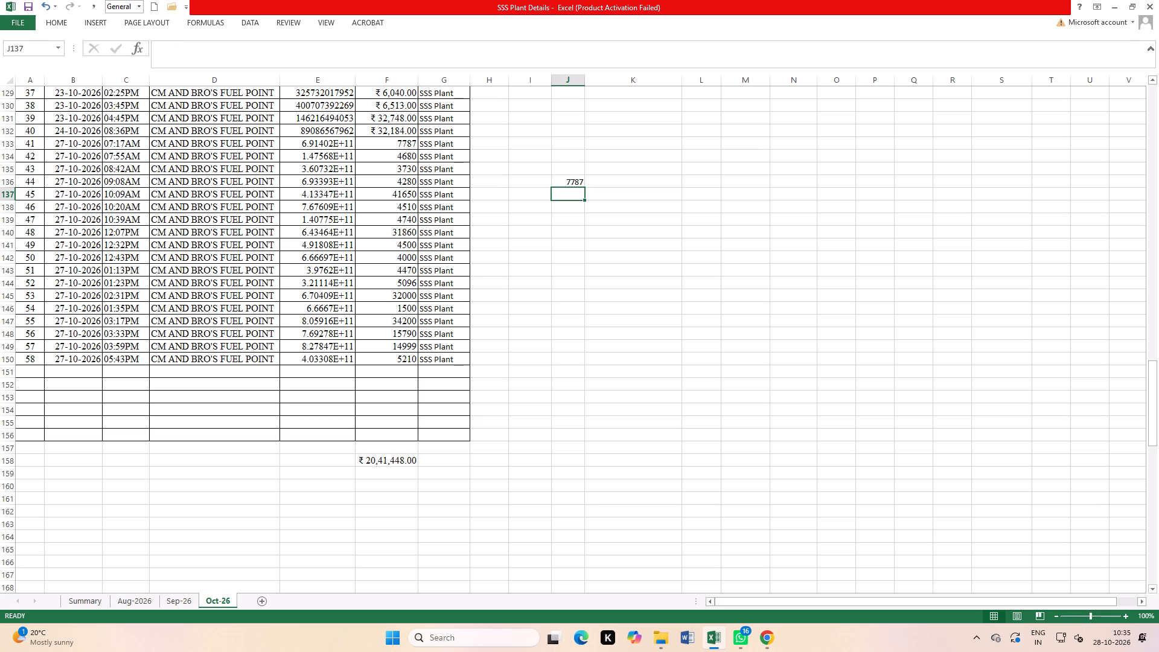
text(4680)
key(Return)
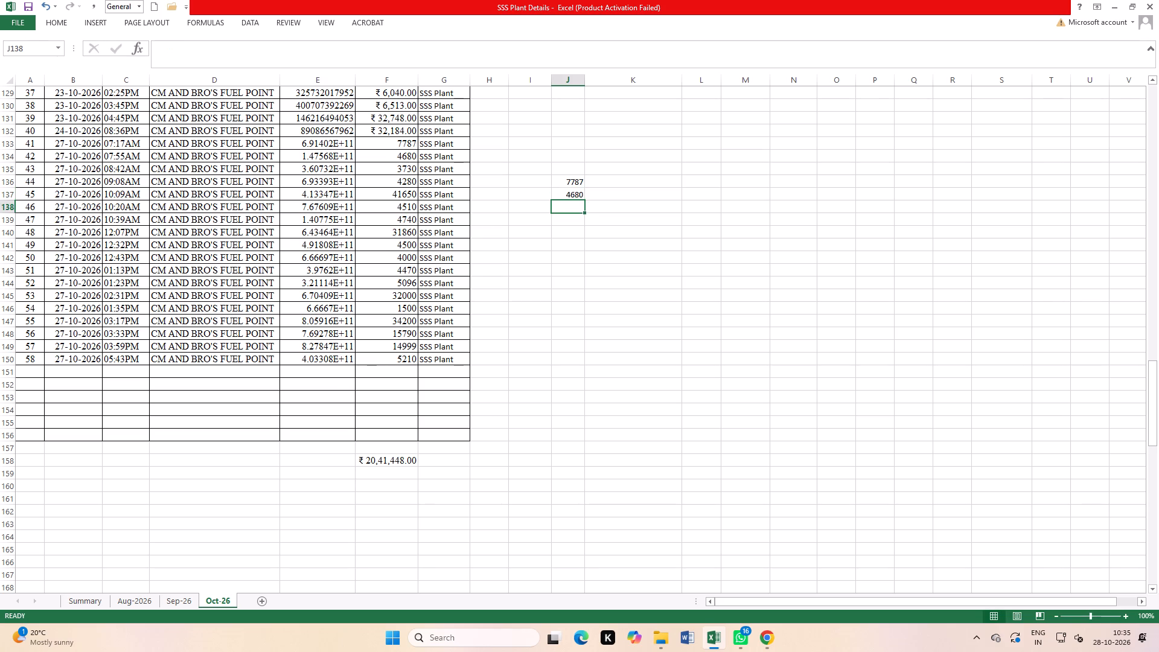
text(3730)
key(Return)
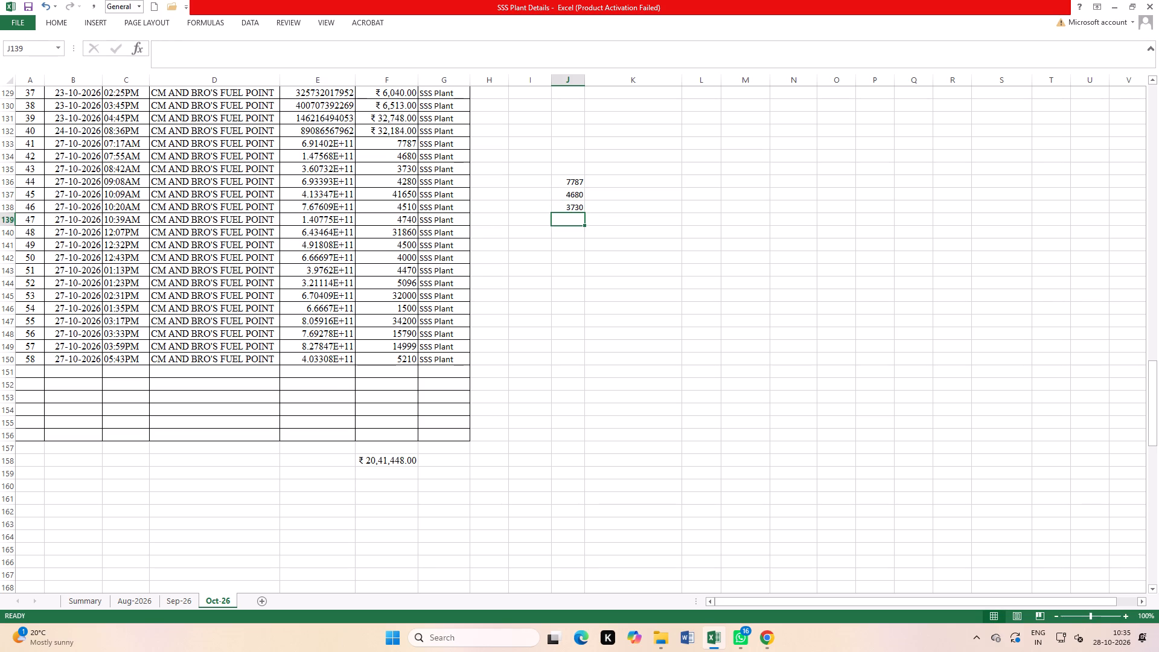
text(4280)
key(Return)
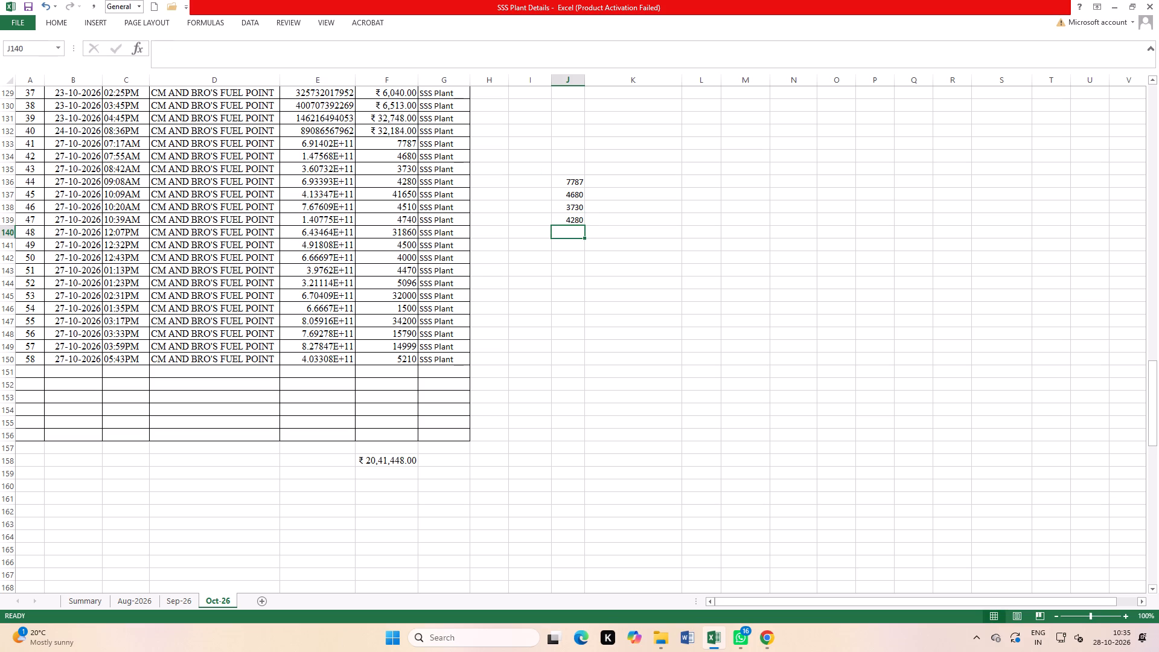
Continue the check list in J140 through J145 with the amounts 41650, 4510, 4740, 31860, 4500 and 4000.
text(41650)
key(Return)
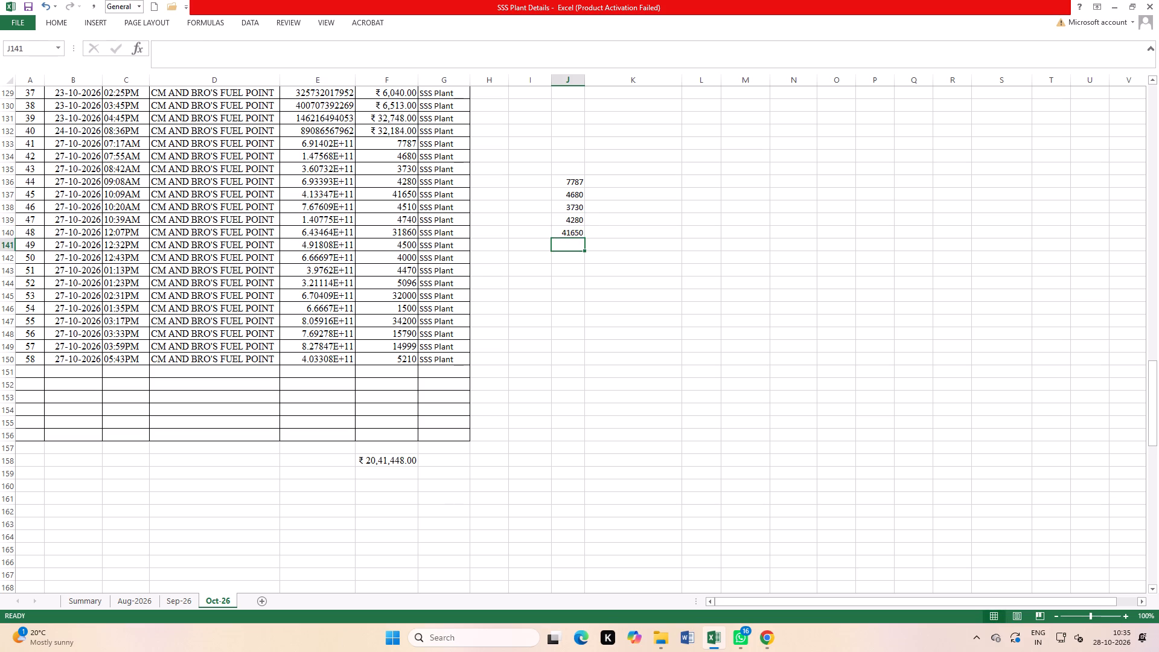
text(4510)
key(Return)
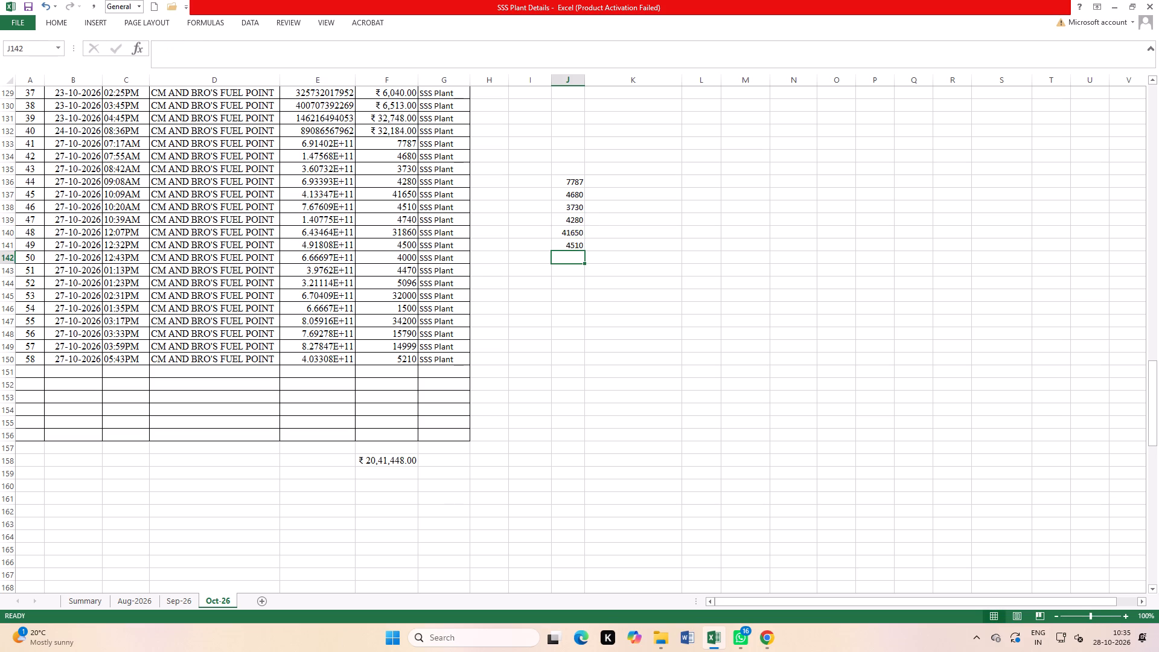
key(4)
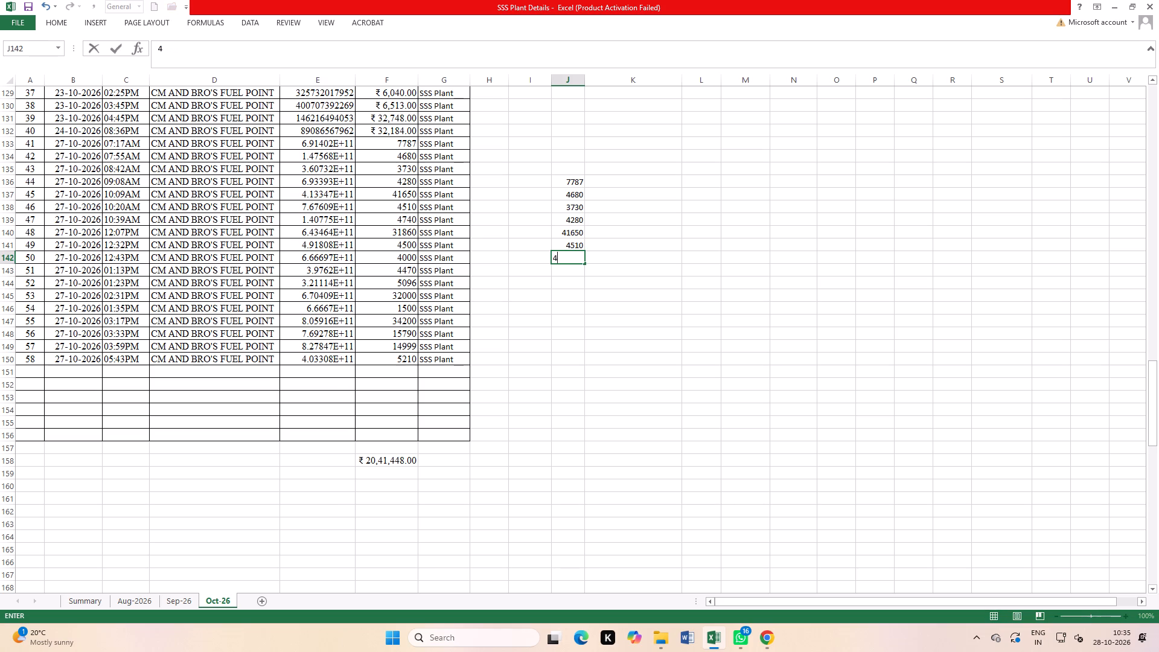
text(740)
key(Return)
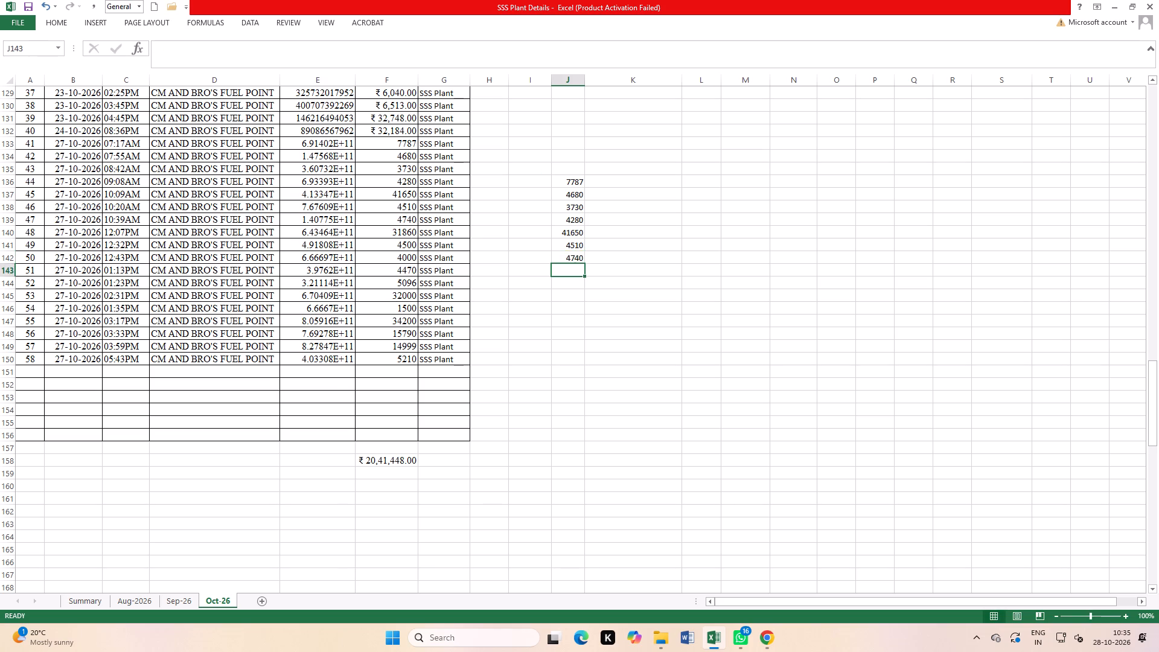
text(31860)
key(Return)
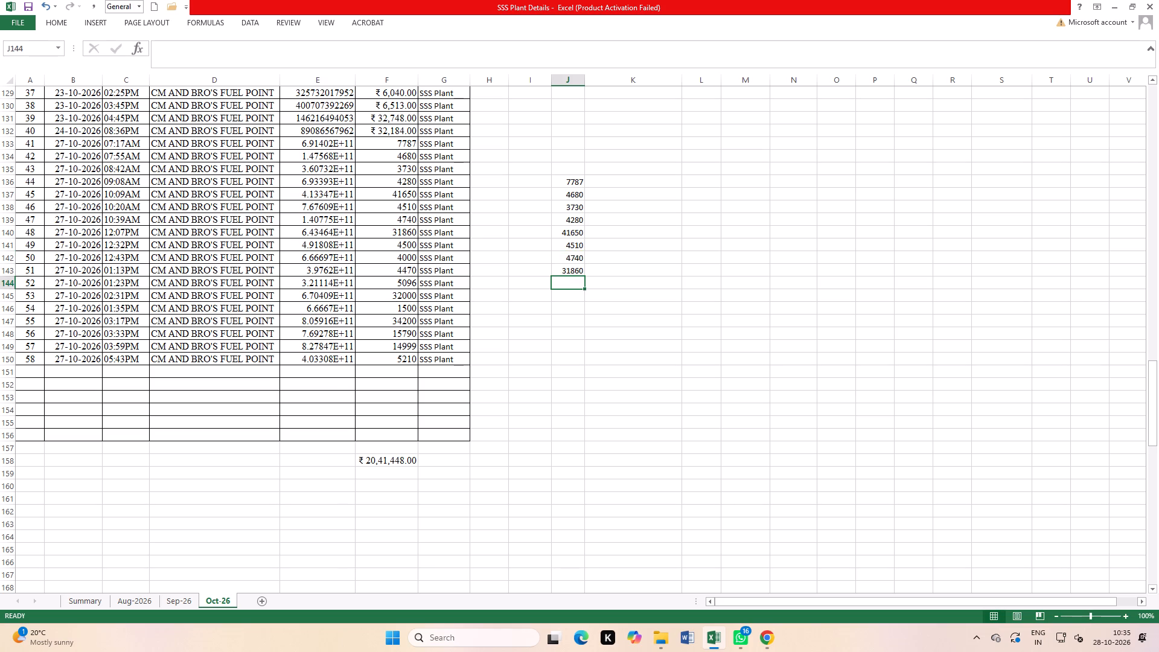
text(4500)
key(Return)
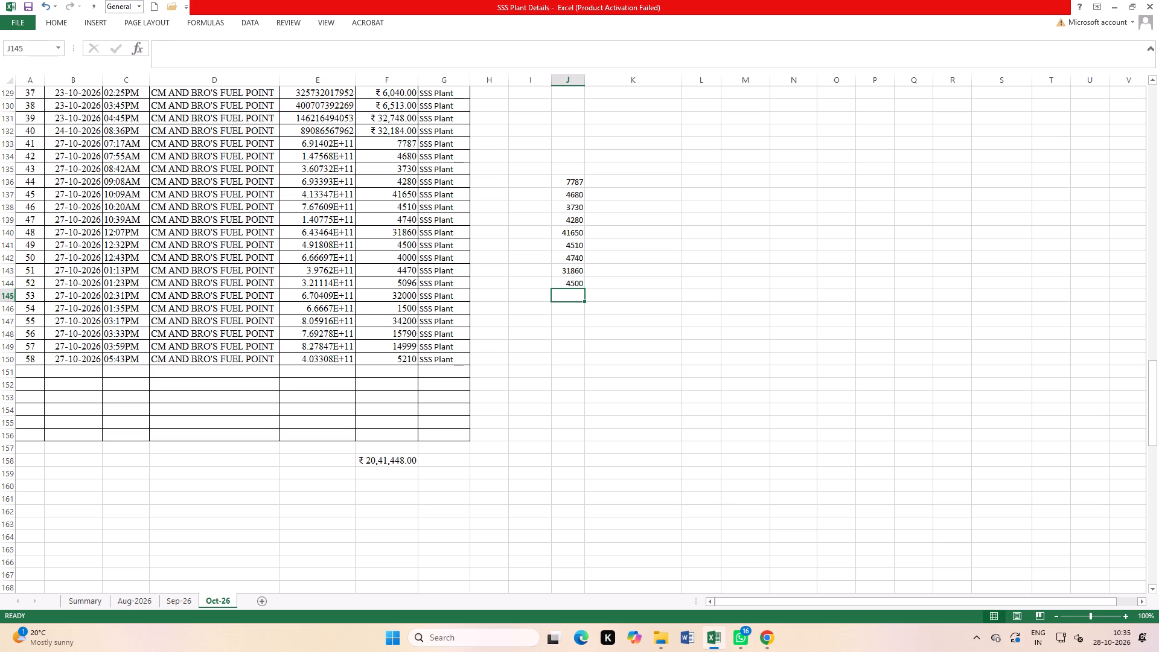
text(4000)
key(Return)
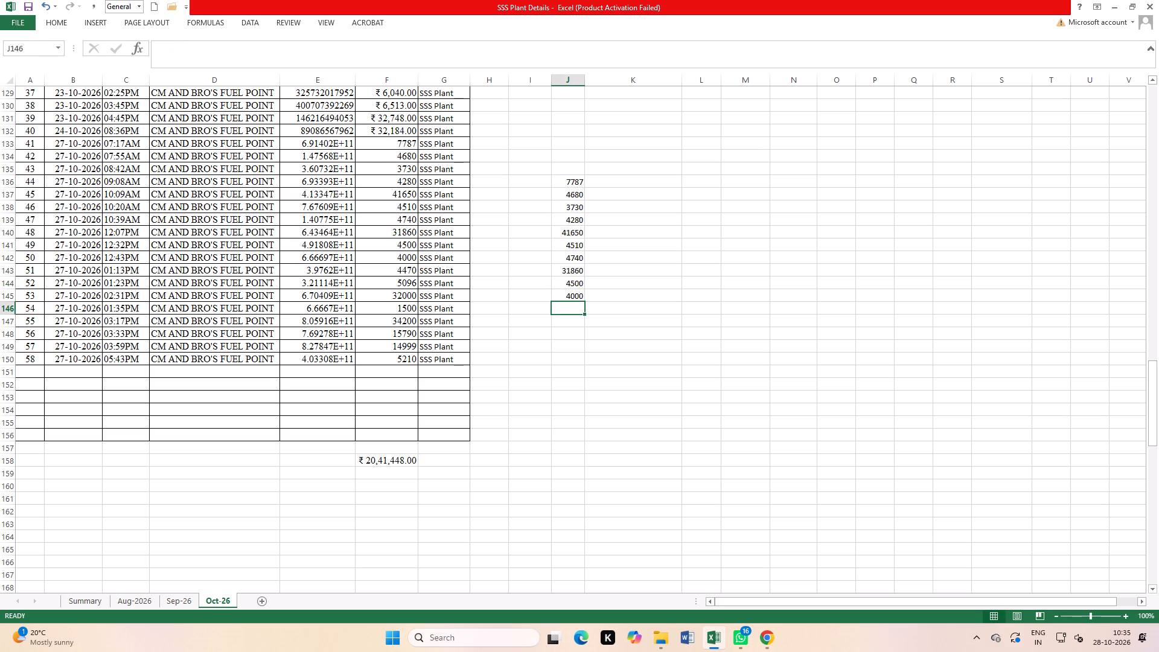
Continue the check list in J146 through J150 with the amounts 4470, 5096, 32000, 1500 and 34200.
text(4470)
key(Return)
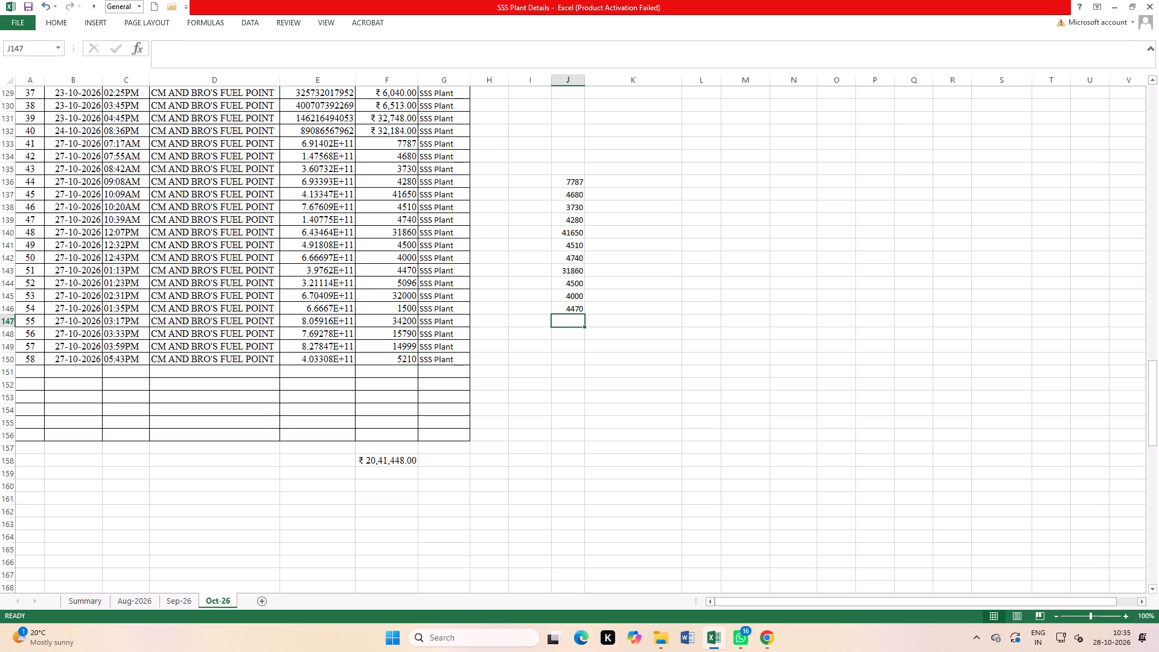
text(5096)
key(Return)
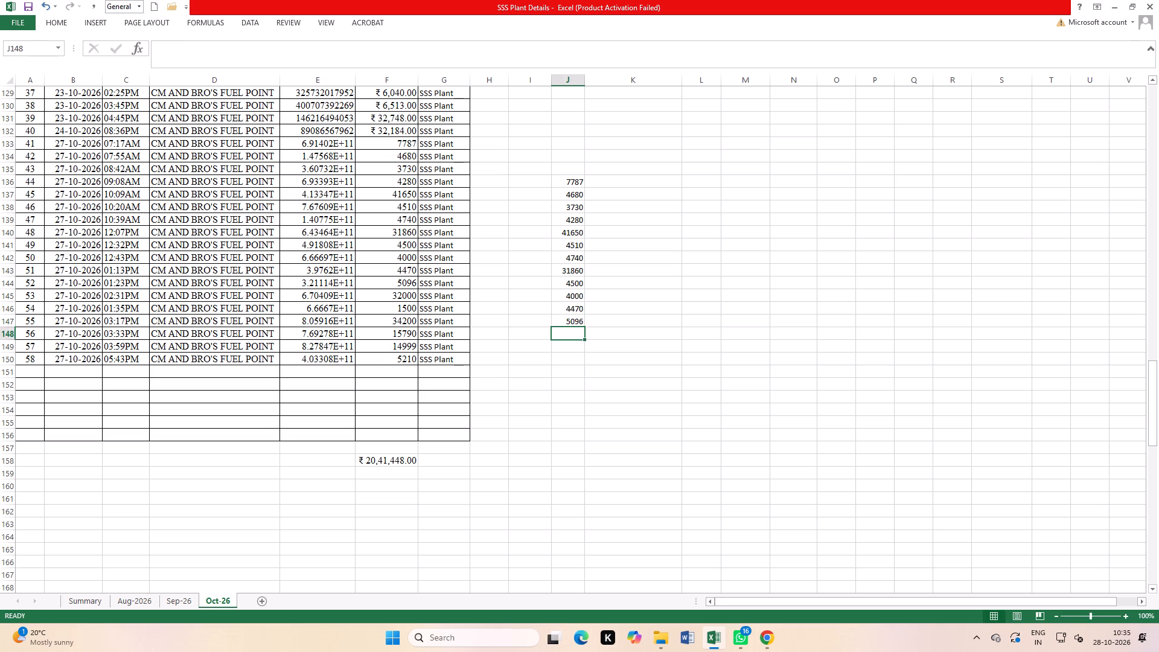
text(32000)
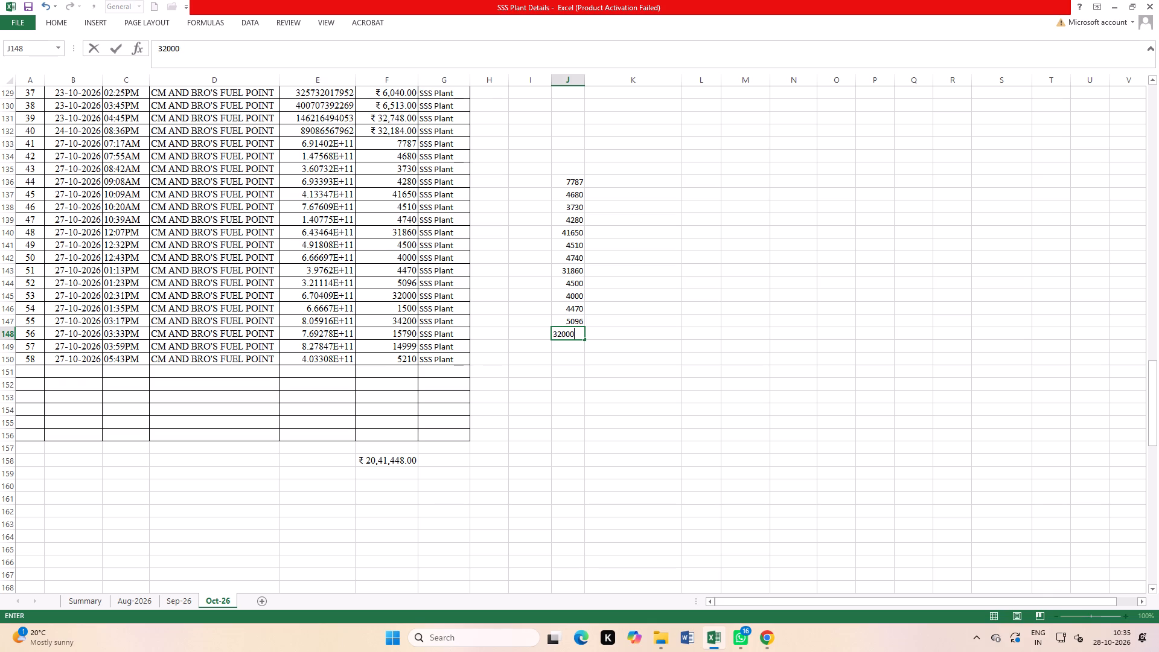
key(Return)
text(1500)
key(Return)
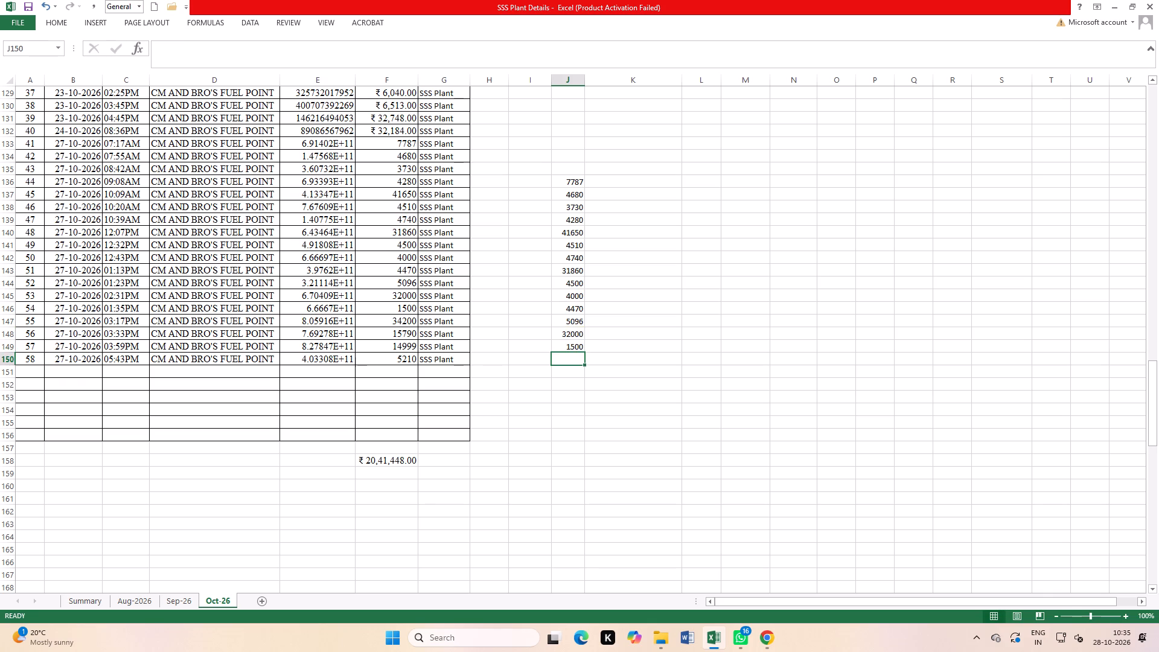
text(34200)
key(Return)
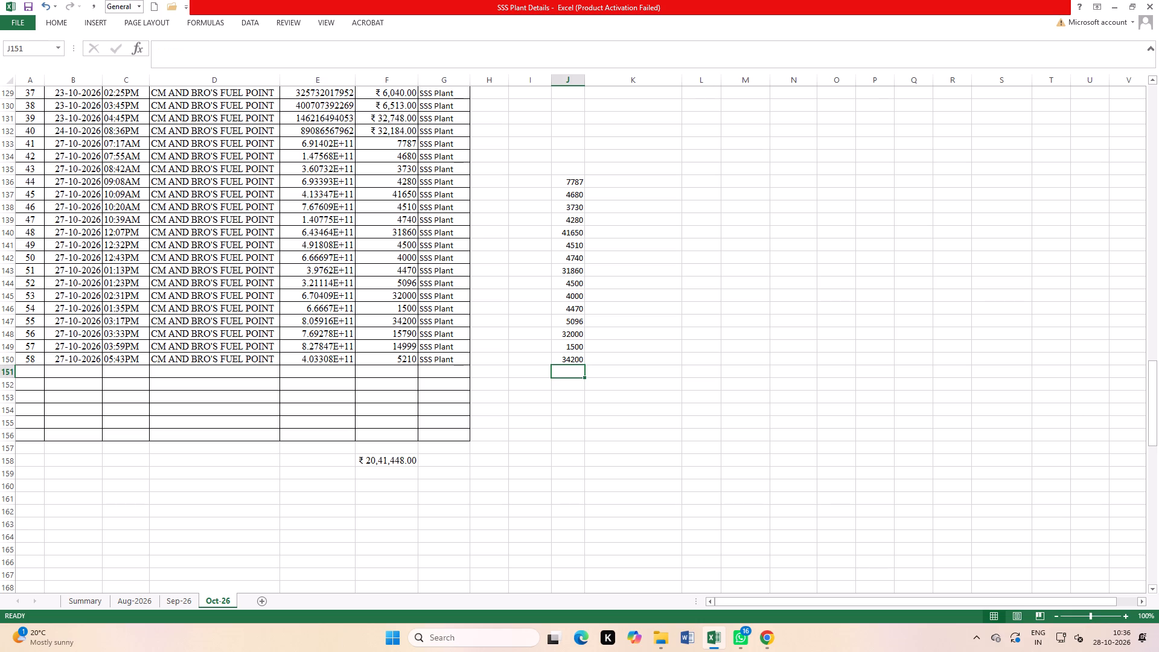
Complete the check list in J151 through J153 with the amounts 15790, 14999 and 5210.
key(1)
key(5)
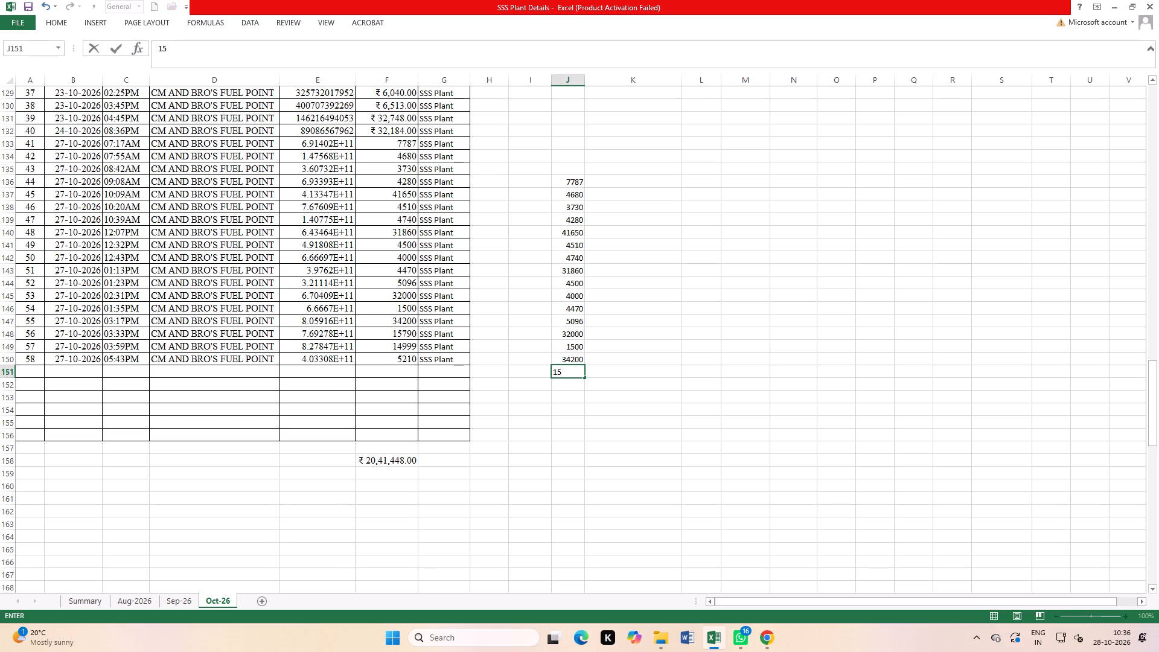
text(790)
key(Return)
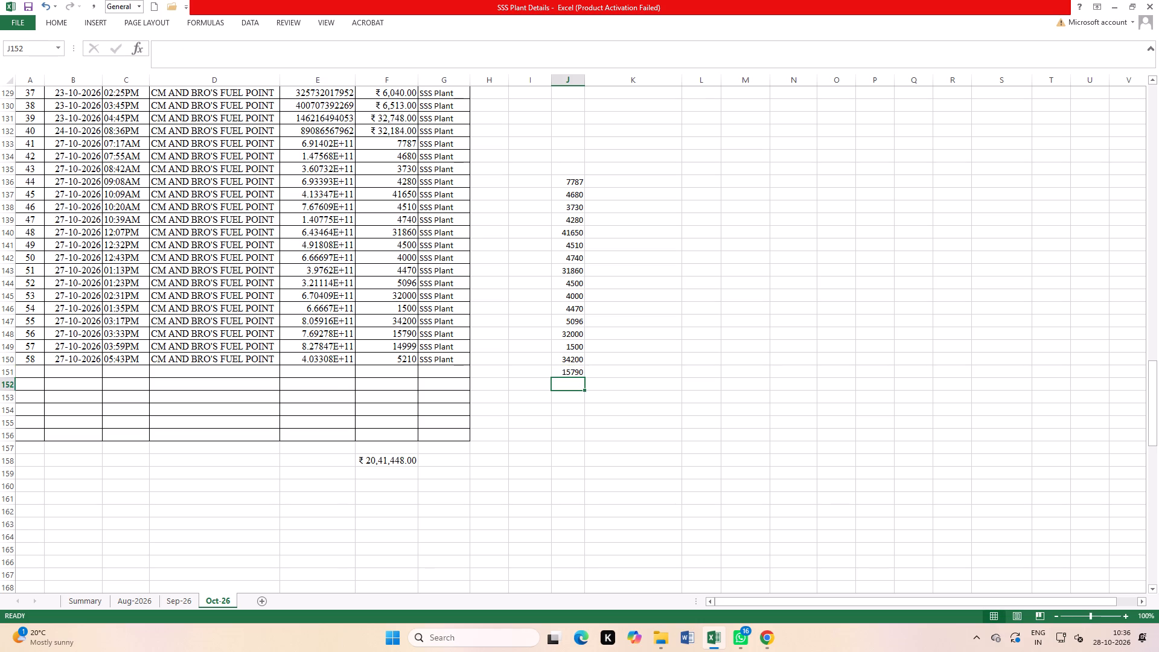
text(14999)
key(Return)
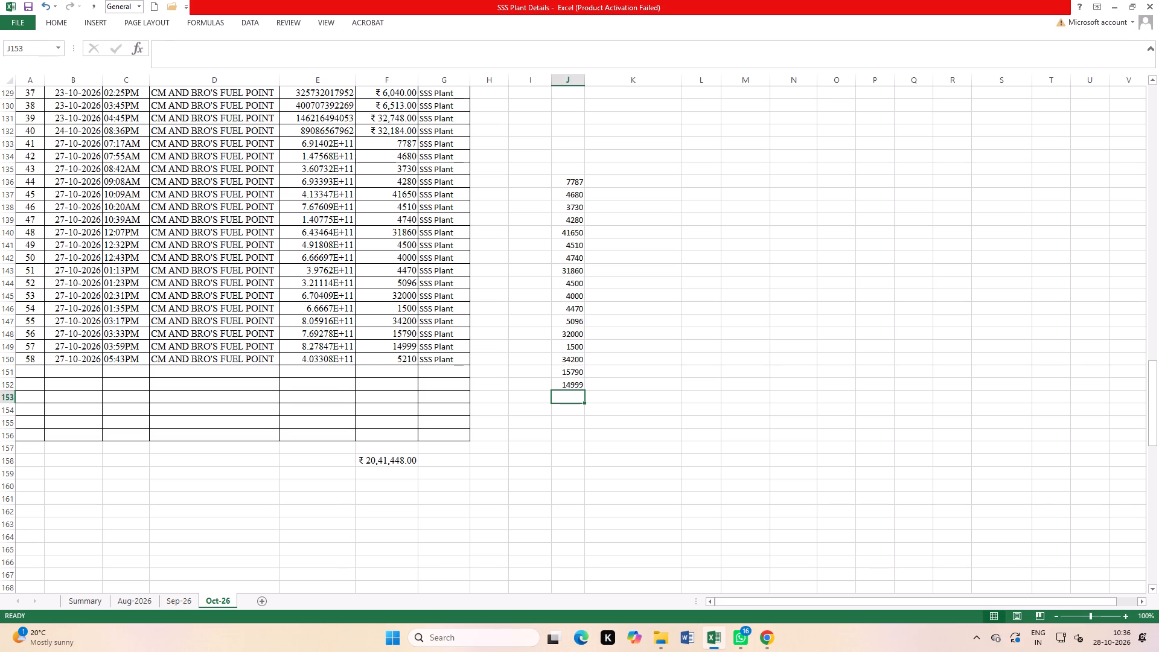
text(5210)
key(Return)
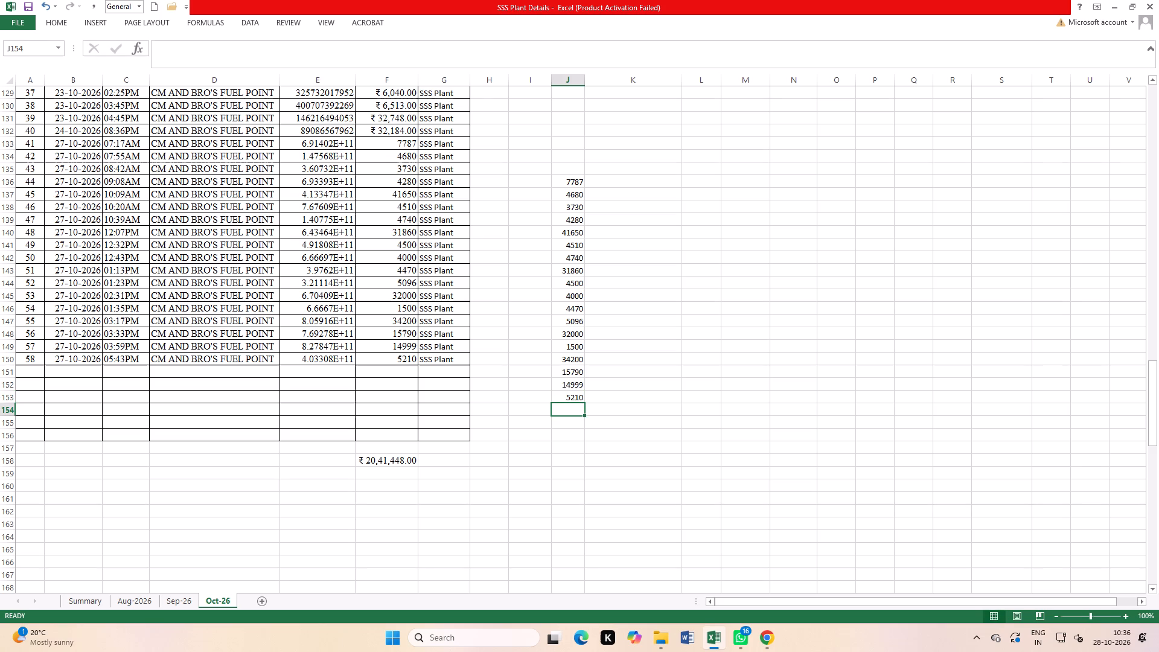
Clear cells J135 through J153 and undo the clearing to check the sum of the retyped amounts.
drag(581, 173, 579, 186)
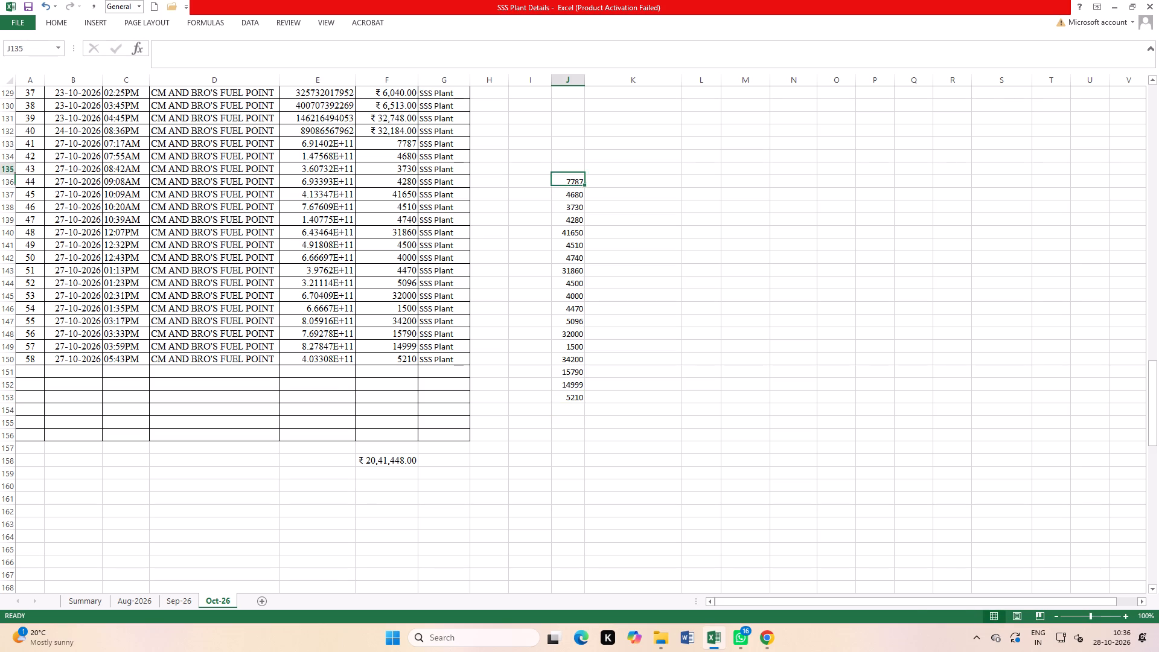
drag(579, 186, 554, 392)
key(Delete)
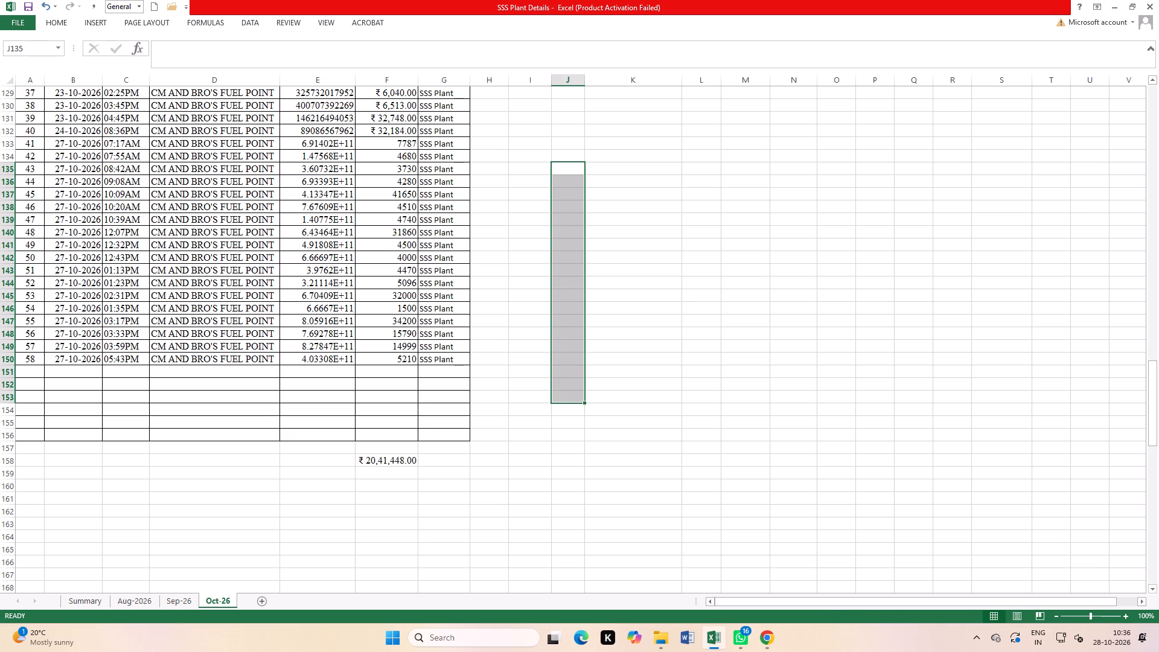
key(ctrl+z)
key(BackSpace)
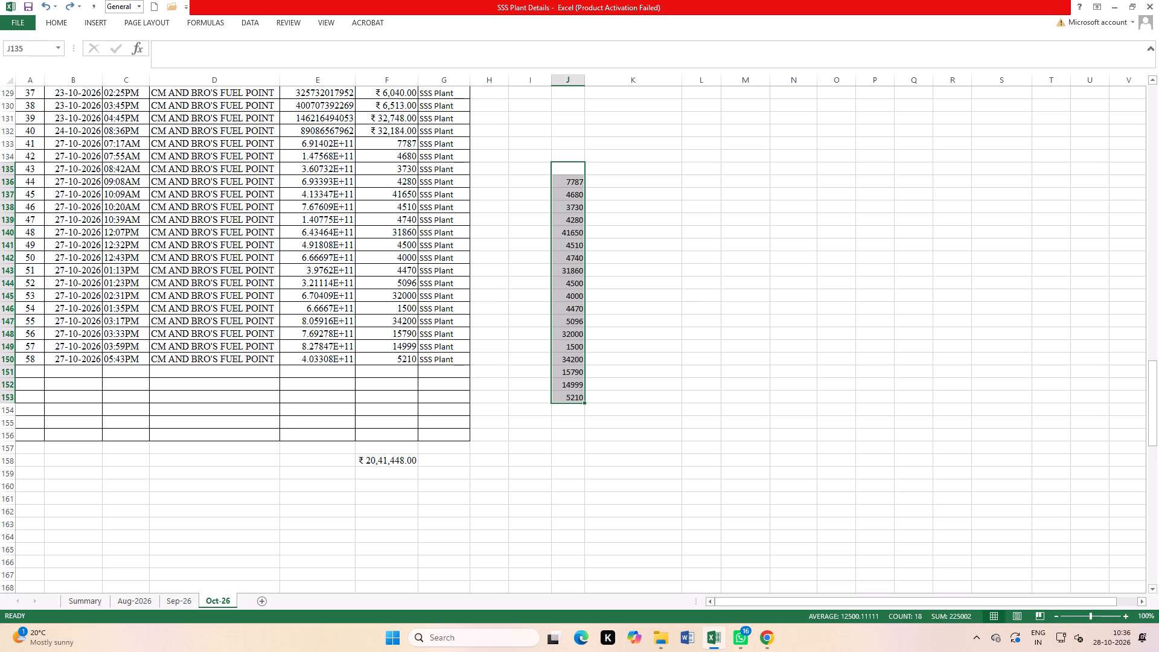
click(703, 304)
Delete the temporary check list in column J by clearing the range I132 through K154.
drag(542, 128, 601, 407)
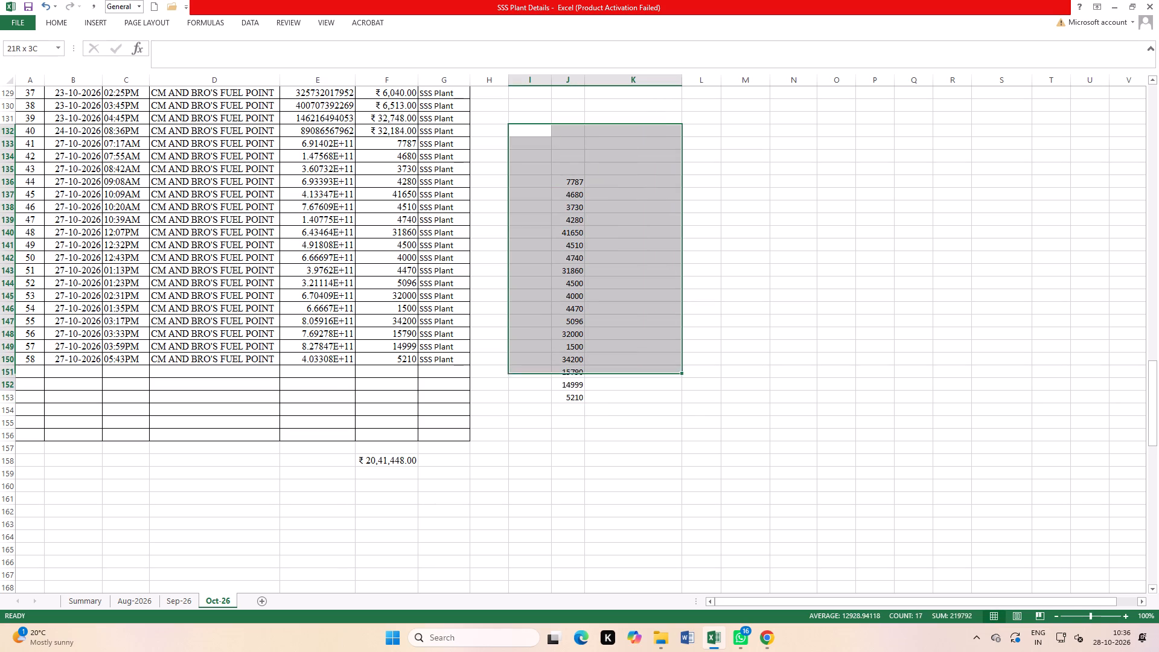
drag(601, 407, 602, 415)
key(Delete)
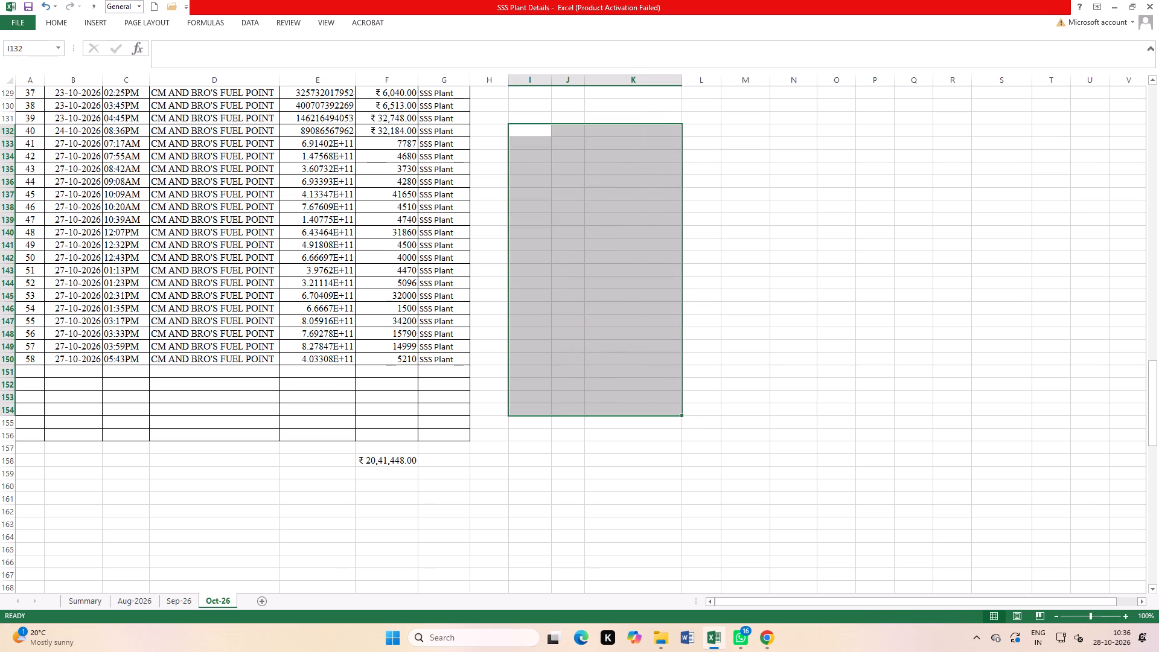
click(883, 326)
Apply the Currency number format to the new payment amounts in F133 through F150.
drag(313, 143, 402, 277)
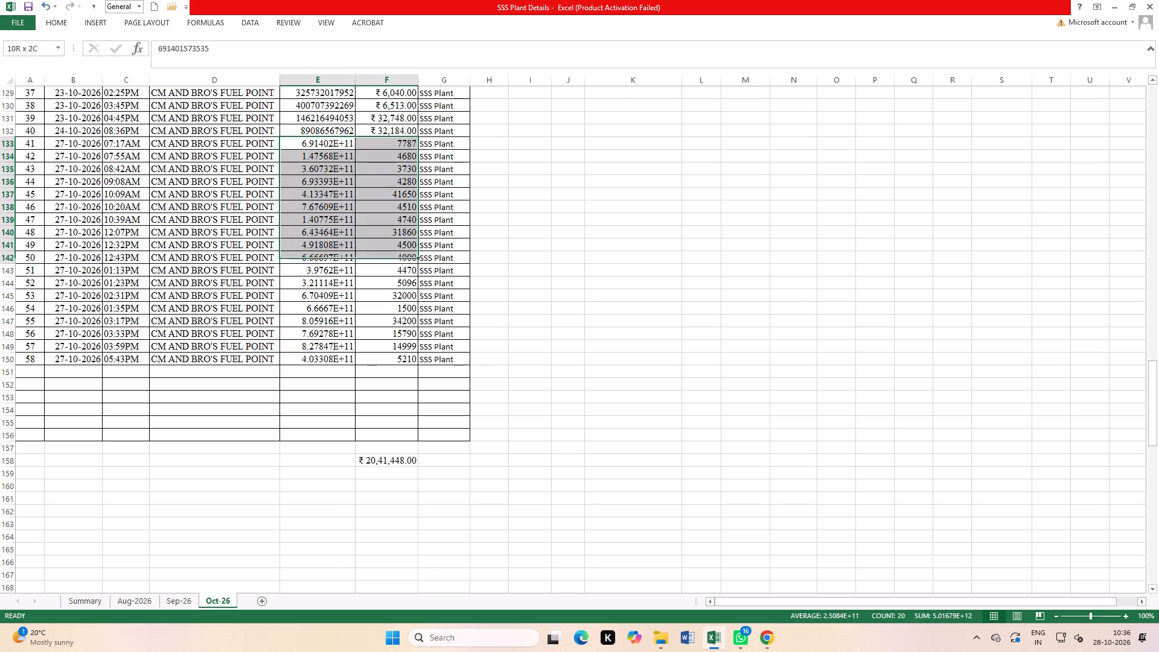
drag(402, 277, 403, 296)
drag(389, 141, 400, 357)
click(65, 22)
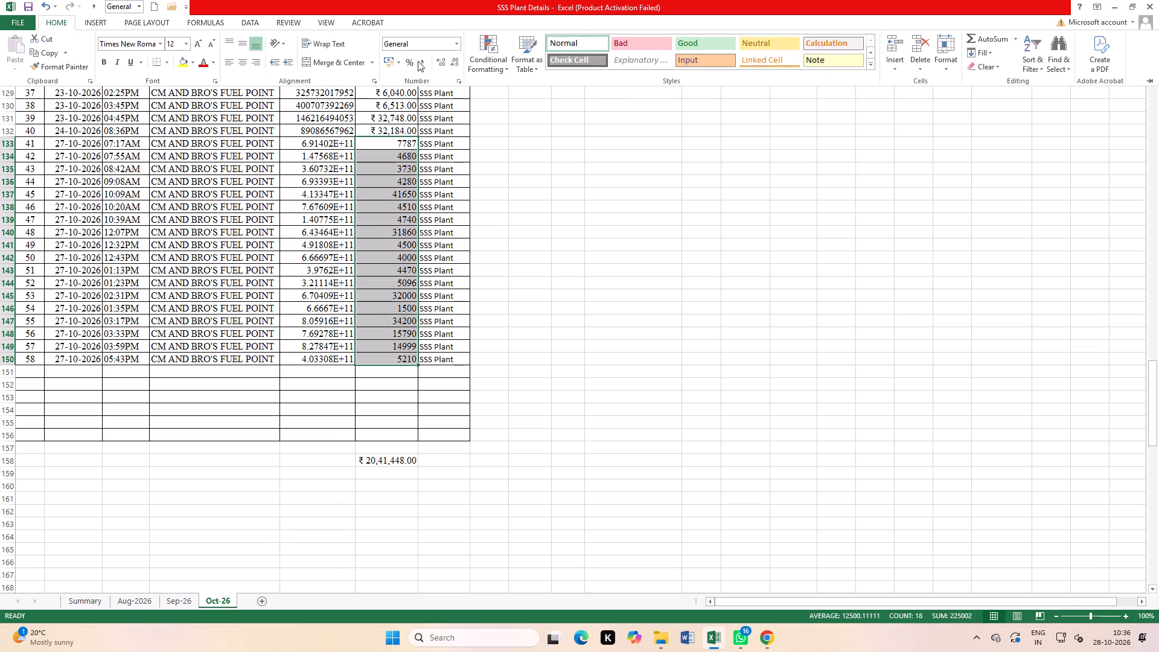
click(457, 40)
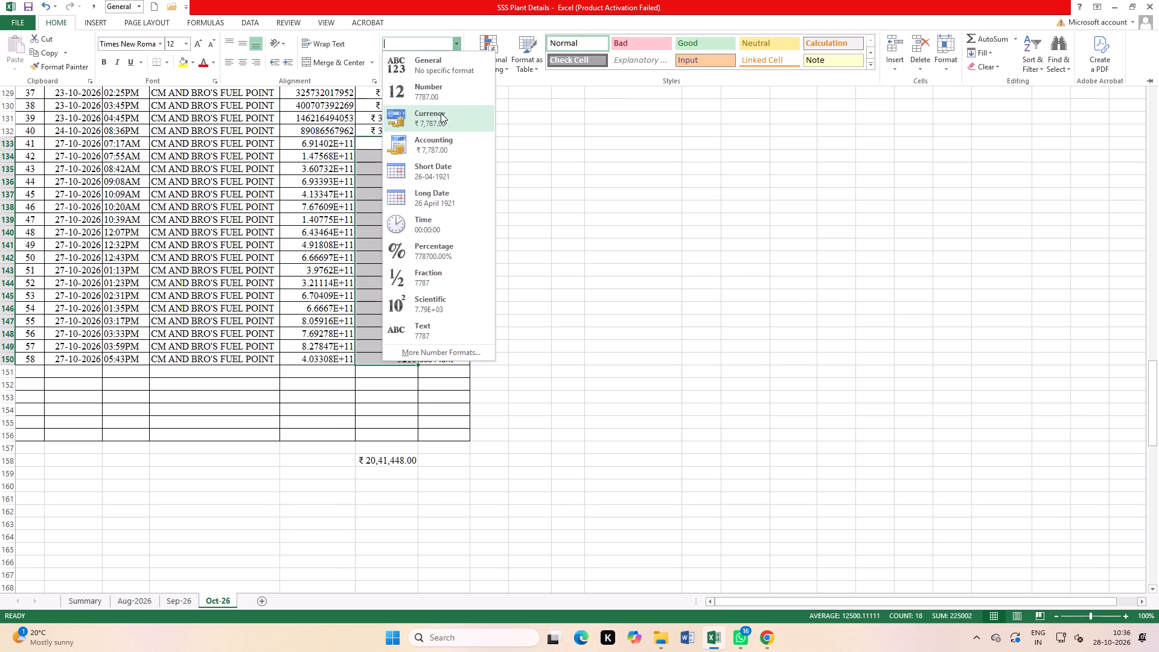
click(432, 118)
click(563, 227)
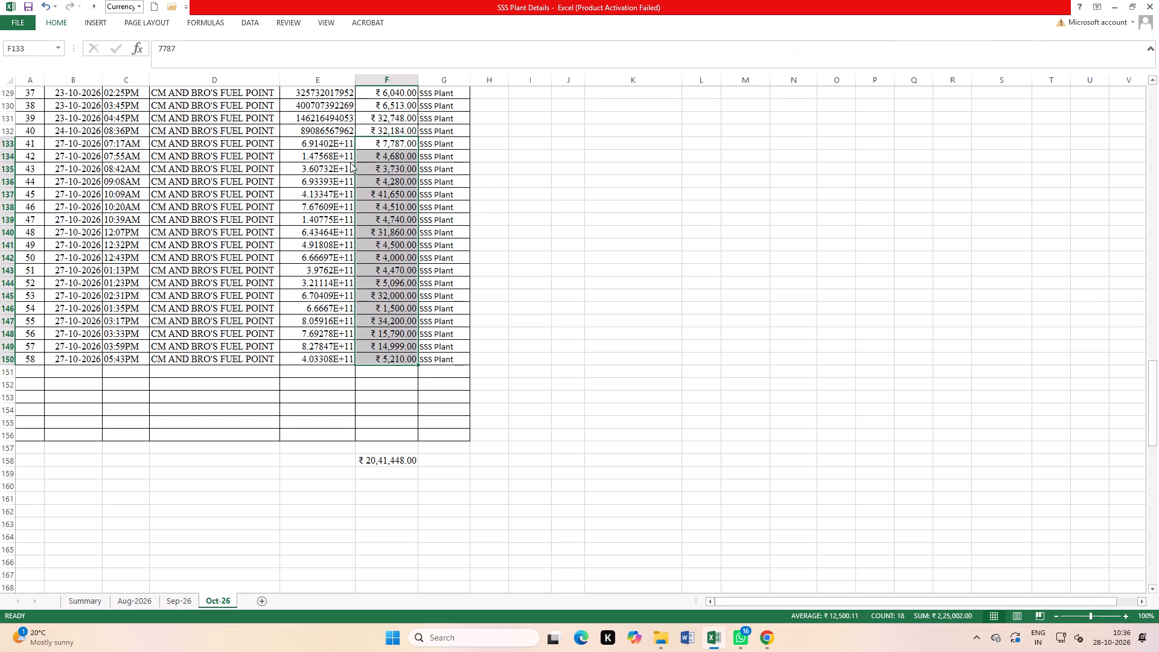
Format the new payments' transaction numbers in E133 through E150 as Number with no decimal places.
drag(312, 143, 314, 362)
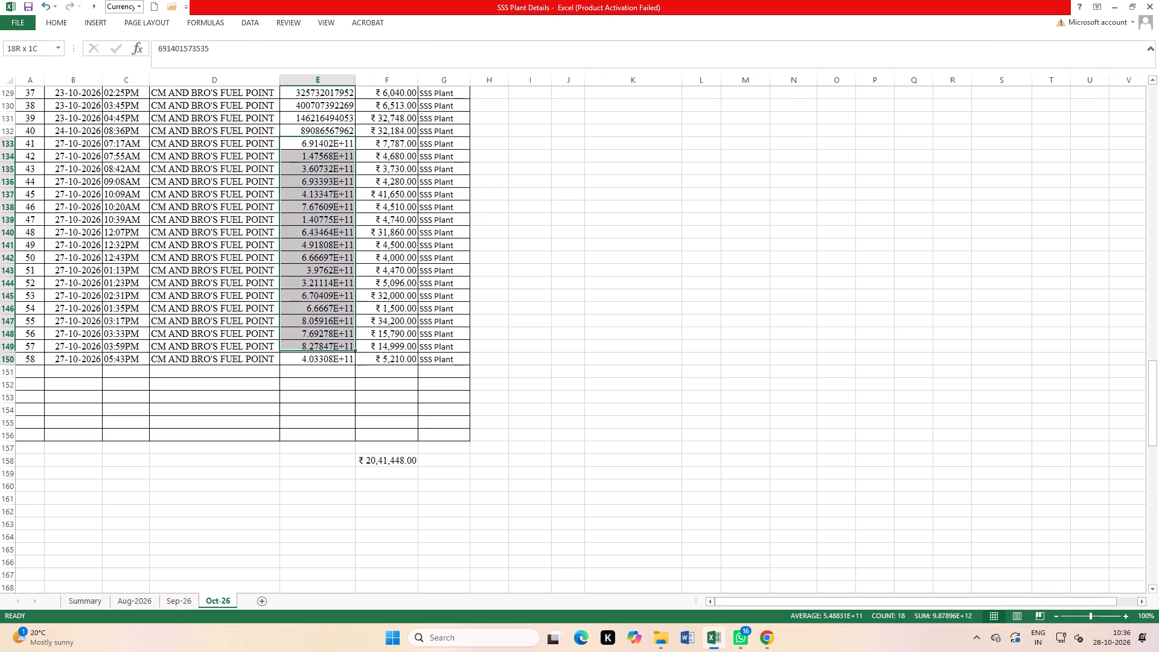
drag(314, 362, 317, 363)
click(52, 26)
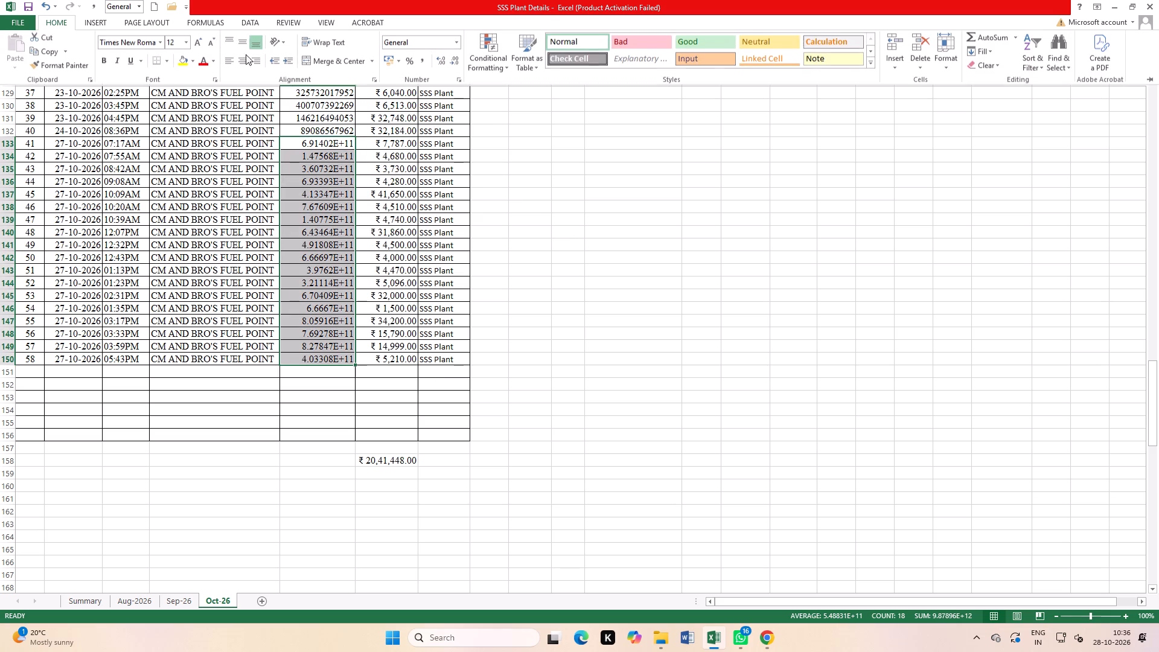
click(458, 40)
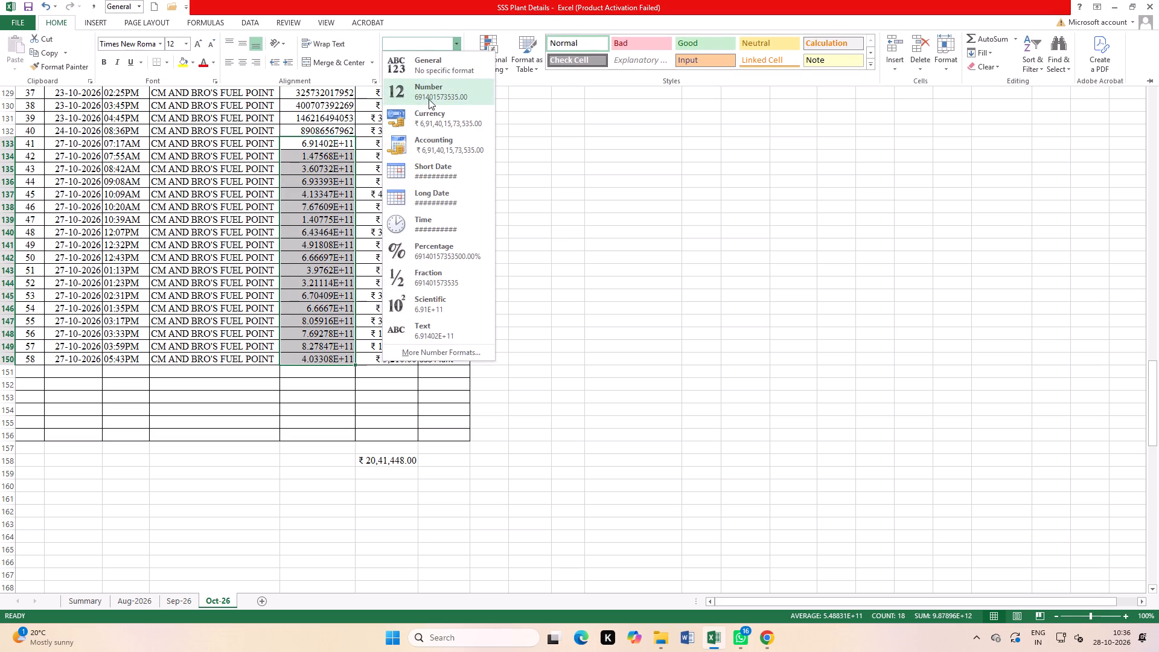
click(429, 99)
double_click(450, 62)
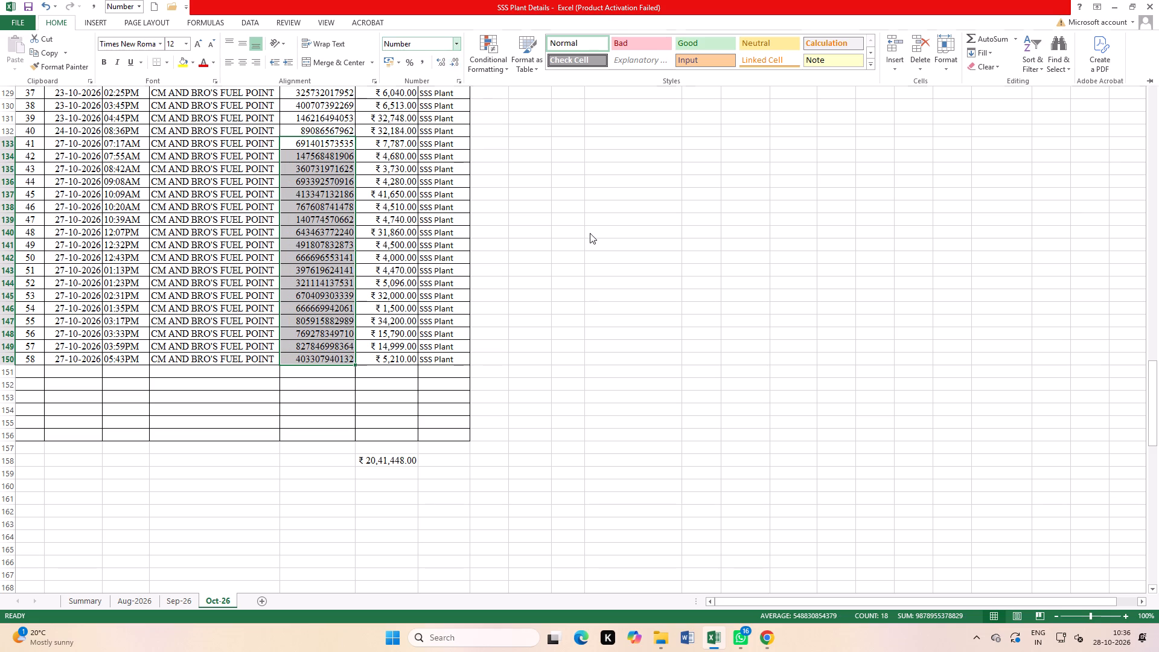
click(590, 233)
click(592, 226)
Save the workbook.
triple_click(27, 7)
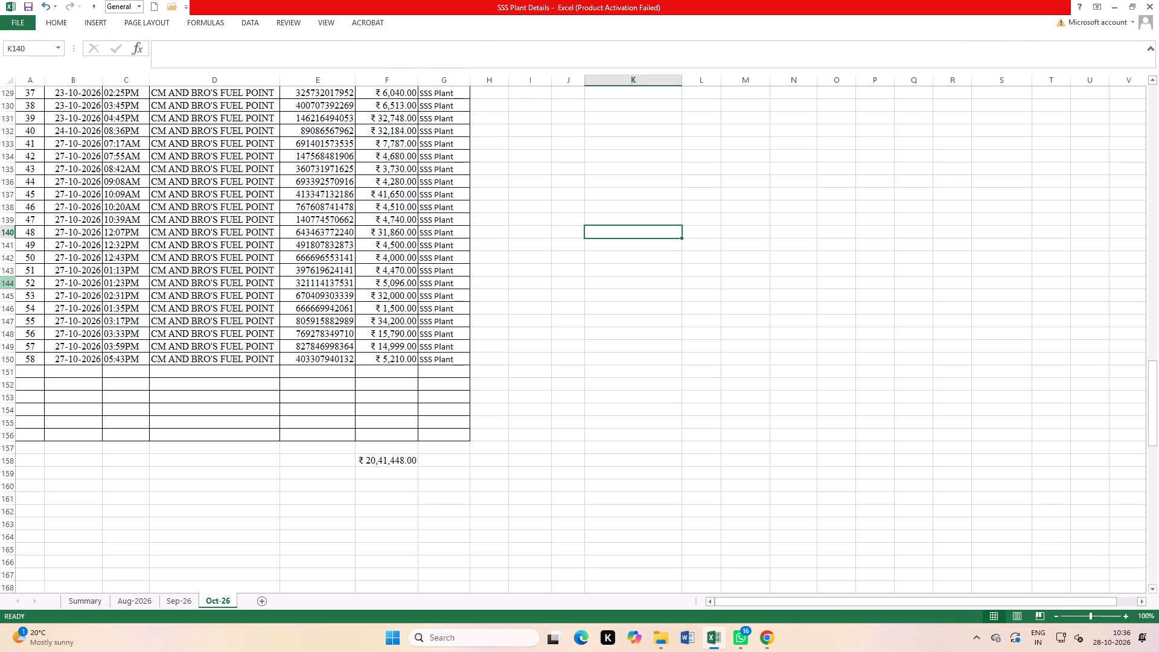
Inspect the range covered by the SUBTOTAL formula in F158 and look over the payment rows above it.
click(394, 465)
double_click(393, 461)
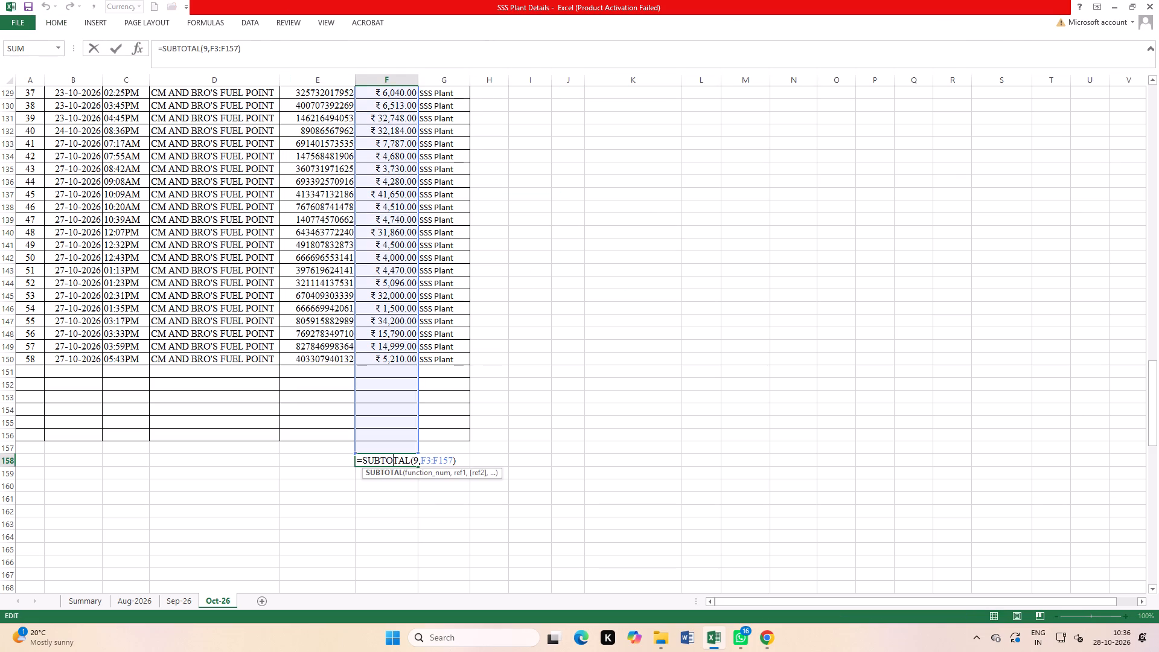
key(Return)
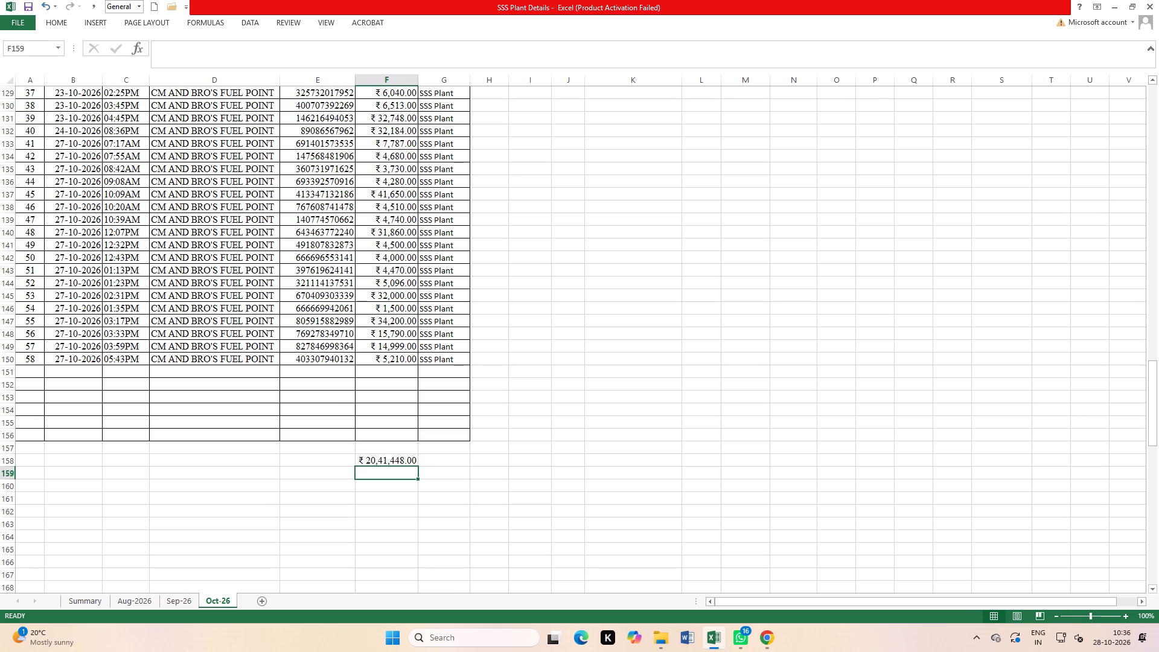
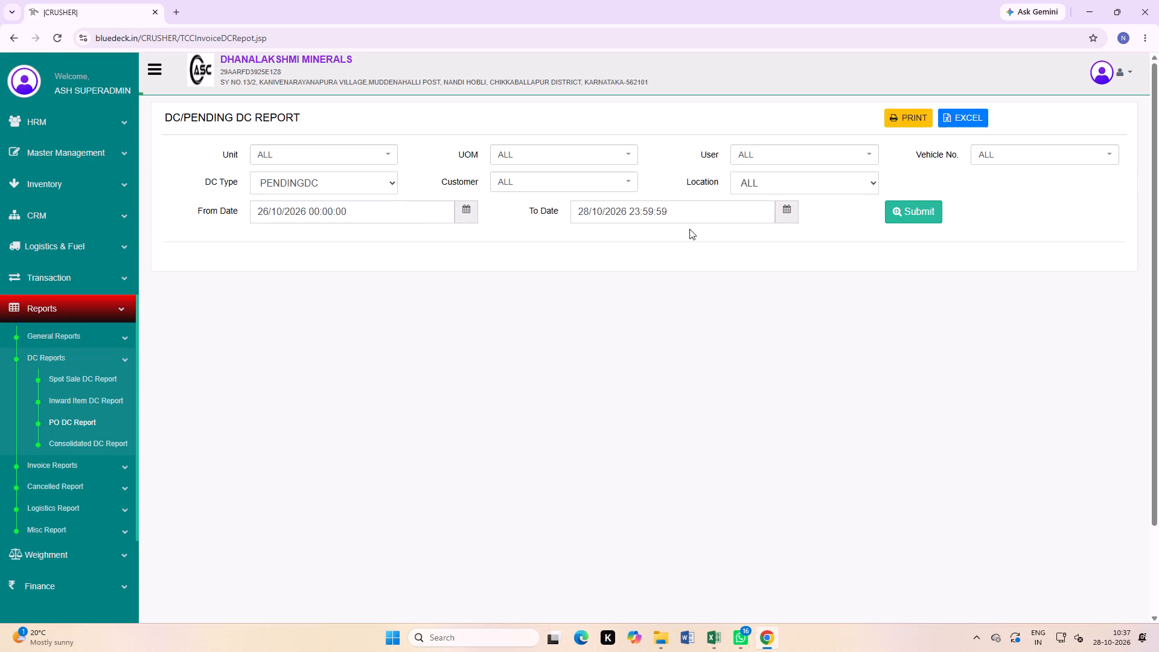
Generate the pending DC report for customer SSS WASHING PLANT covering 26/10/2026 to 28/10/2026.
click(793, 208)
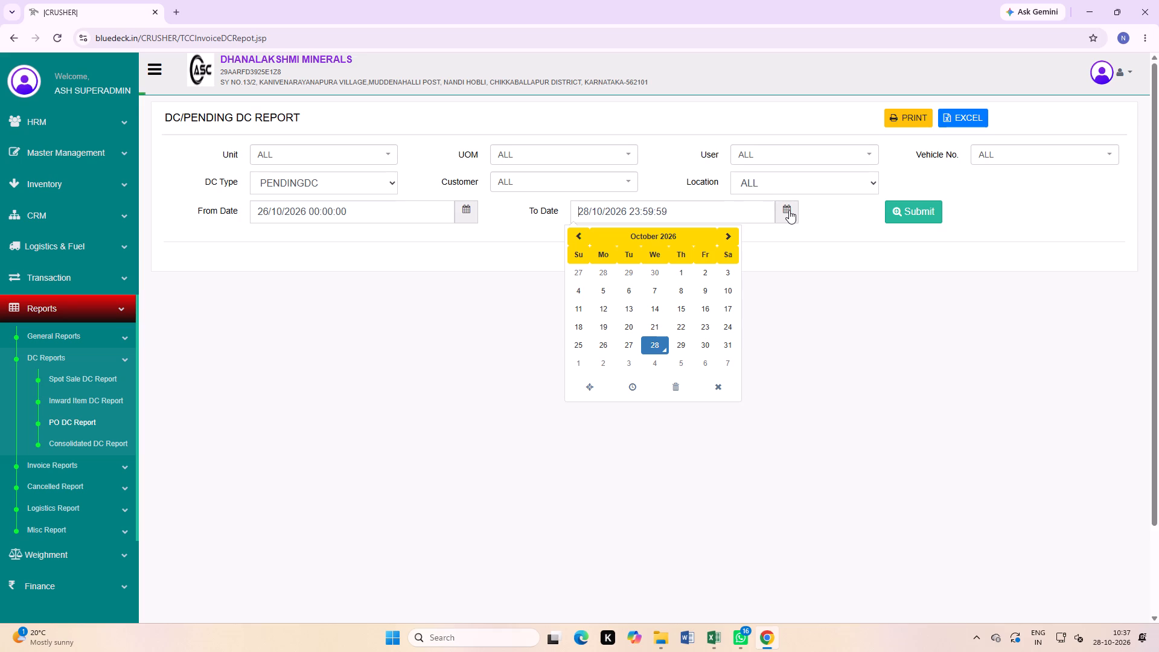
click(779, 337)
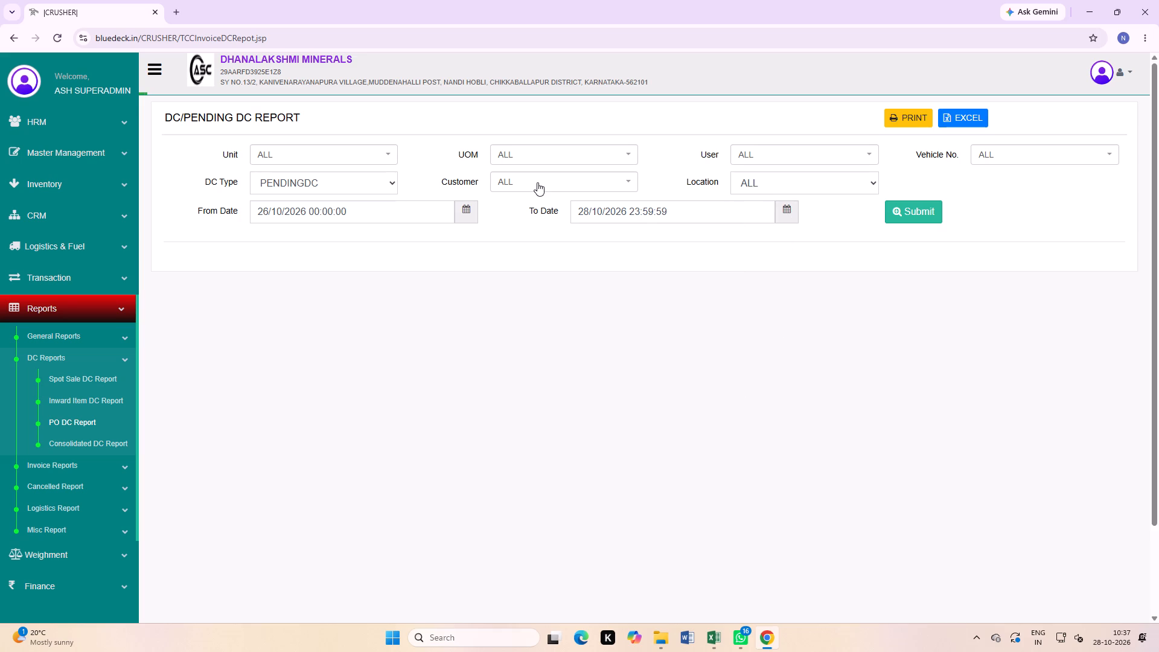
click(537, 182)
text(SSS)
click(541, 216)
click(911, 211)
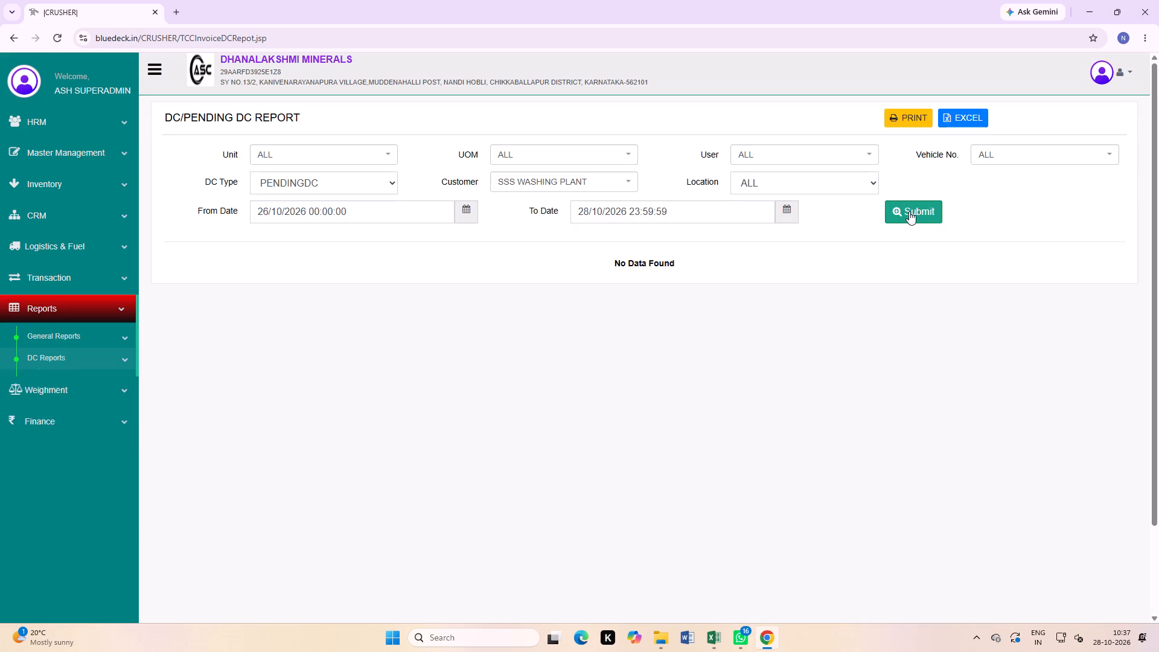
click(909, 209)
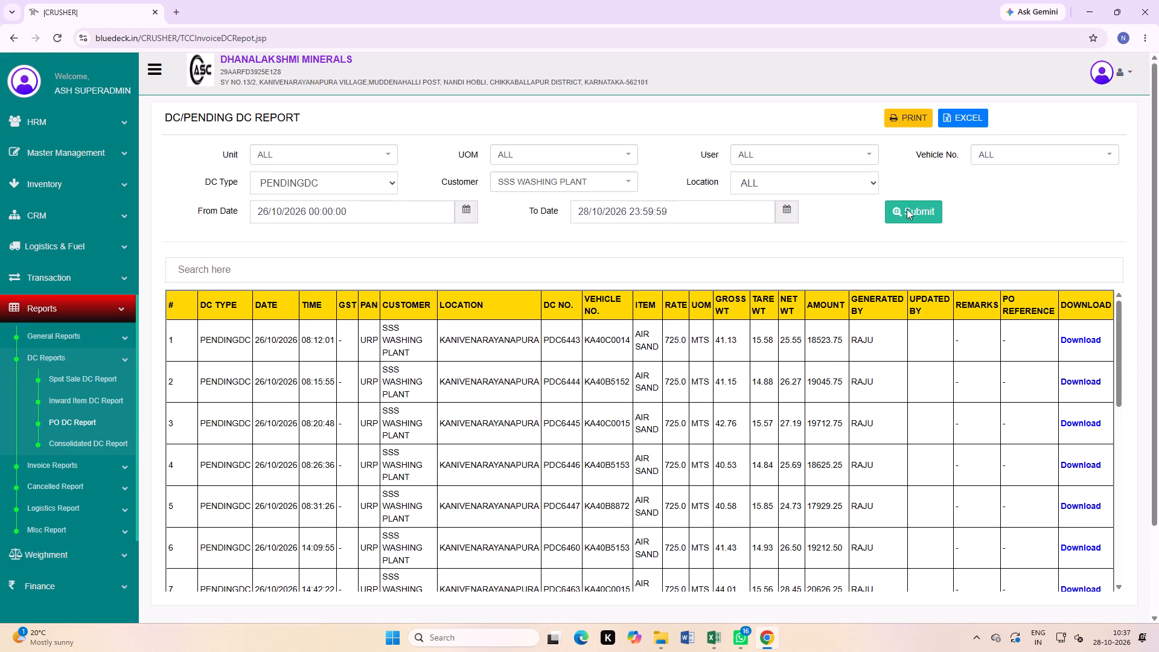
Export the pending DC report to Excel, open the downloaded workbook and enable editing.
click(978, 115)
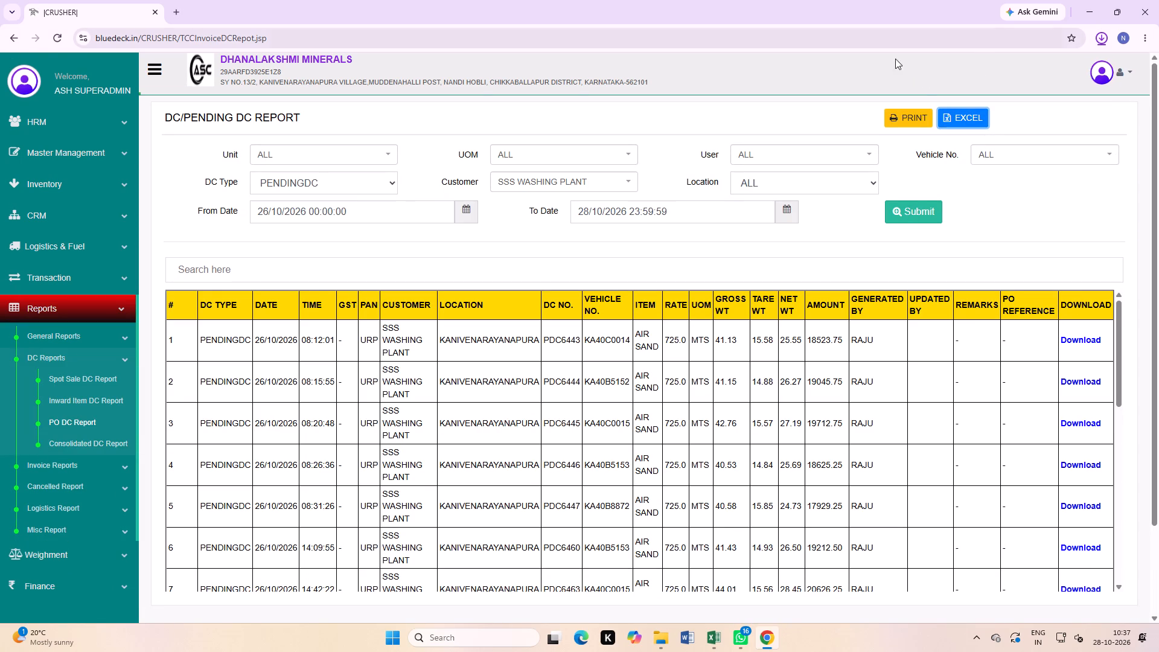
click(1007, 71)
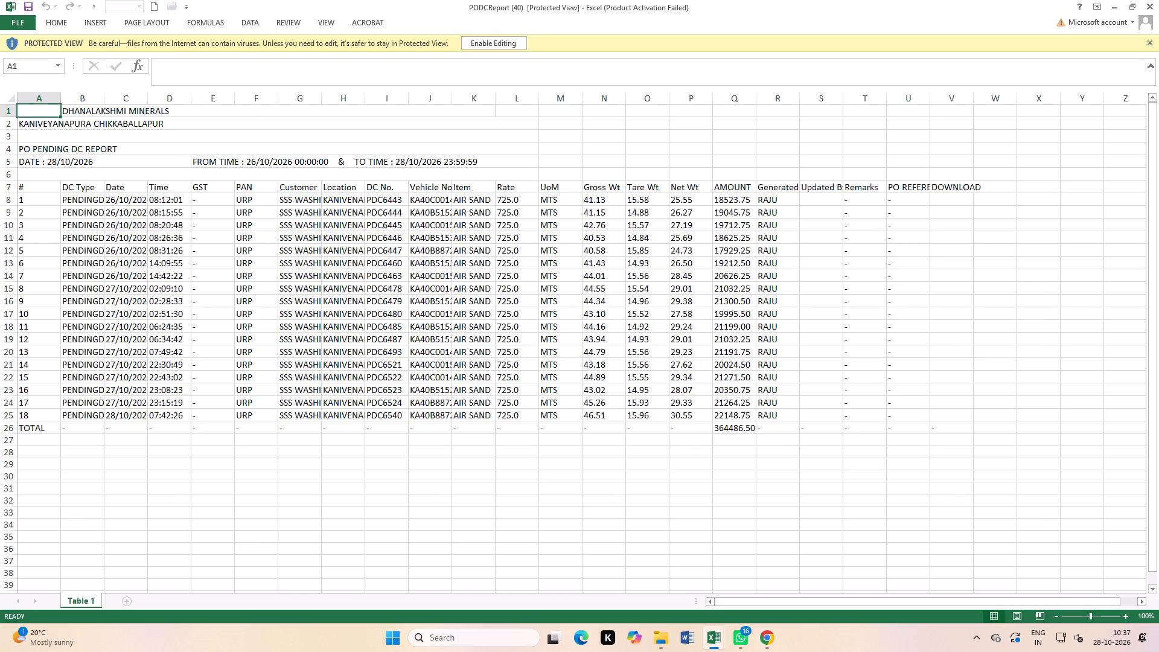
click(483, 41)
click(528, 276)
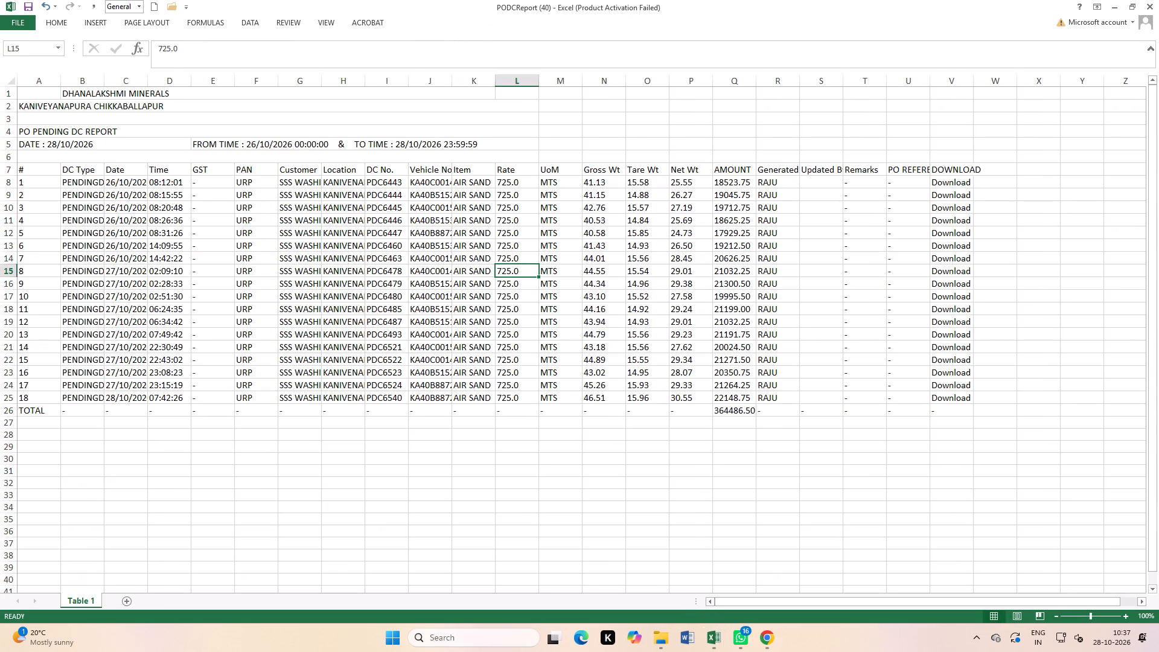
Check the last dispatch recorded in SSS Plant Details, and delete the exported report's rows 1 to 14, through entry PDC6463.
key(ctrl+Tab)
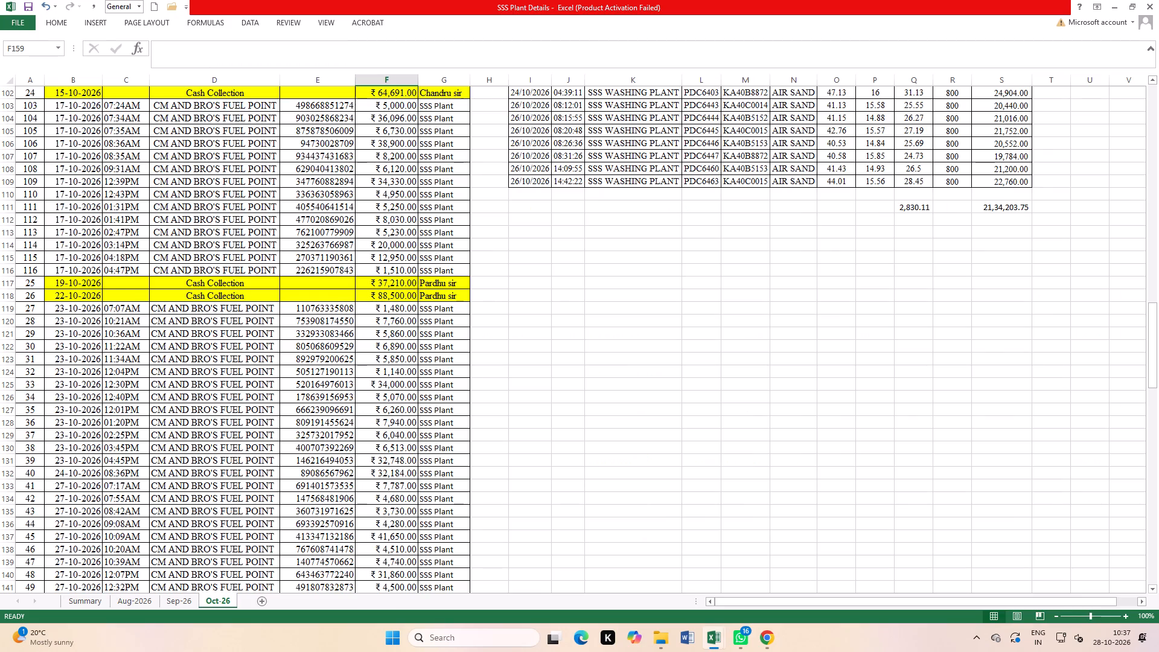
key(ctrl+Tab)
click(417, 299)
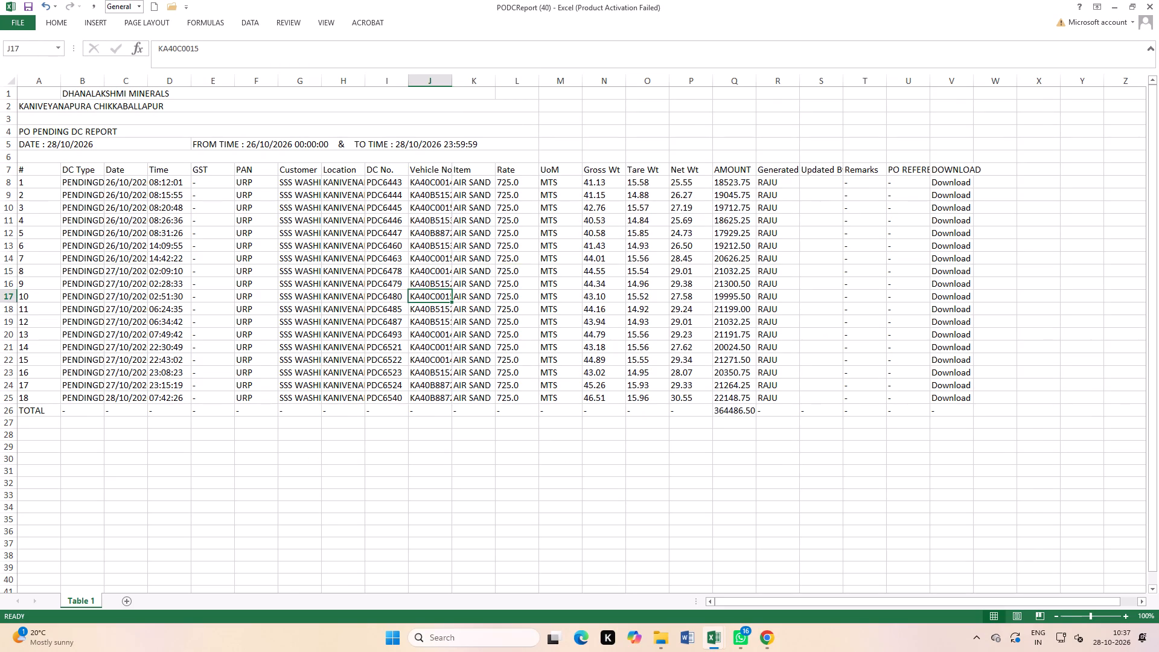
drag(4, 92, 4, 118)
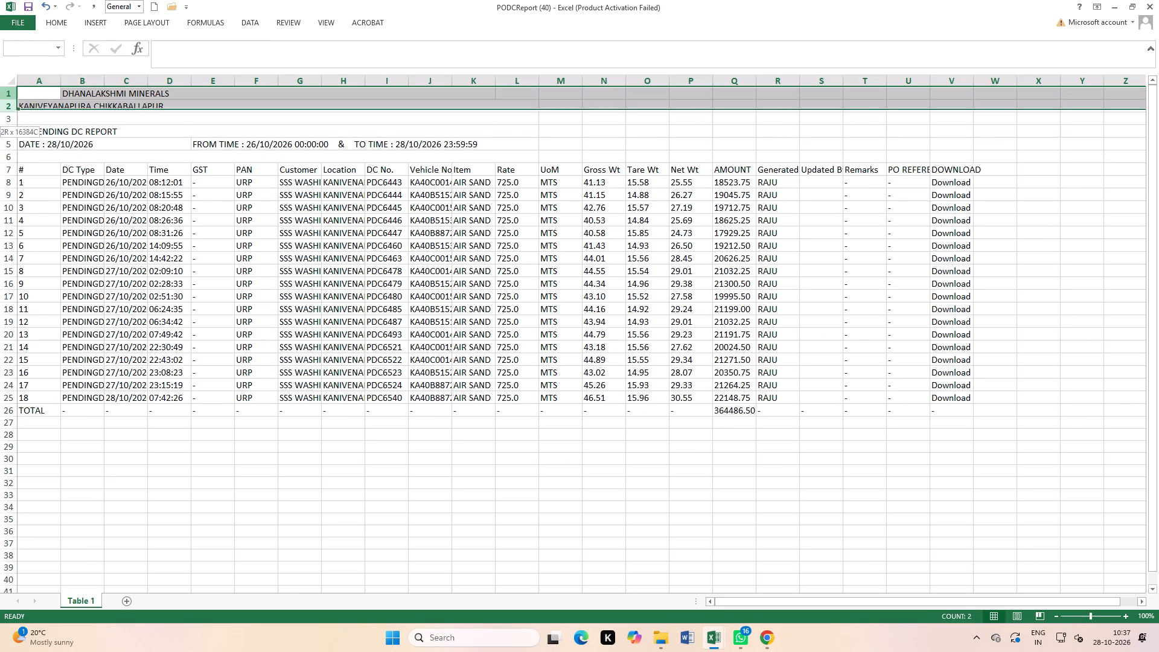
drag(4, 118, 16, 259)
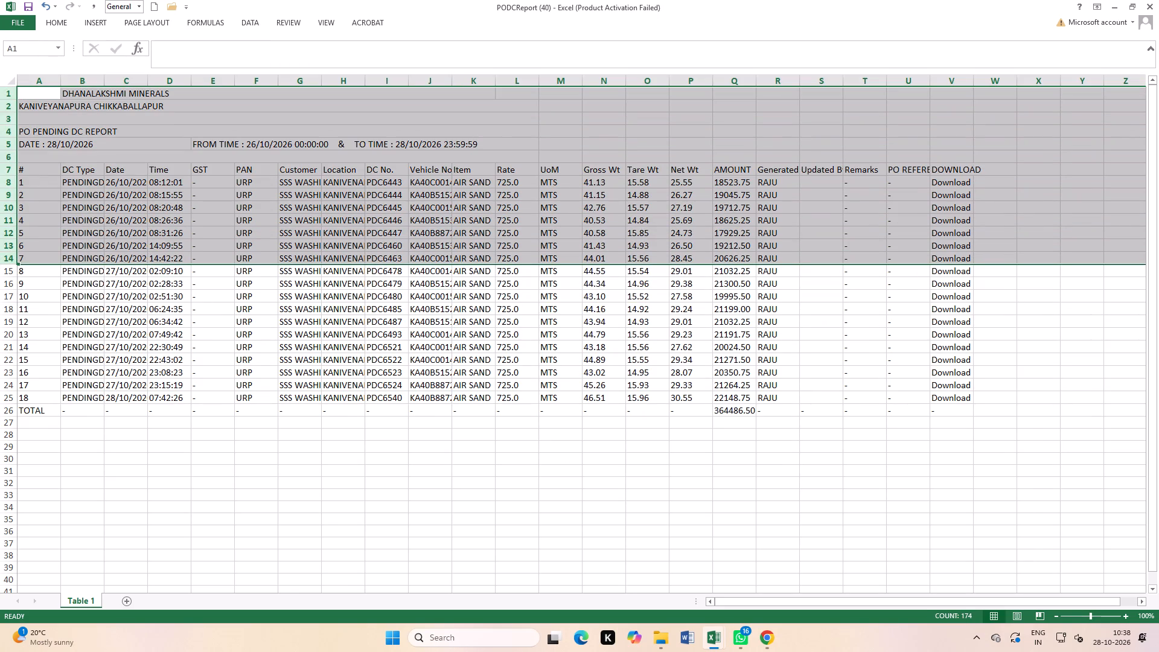
right_click(174, 209)
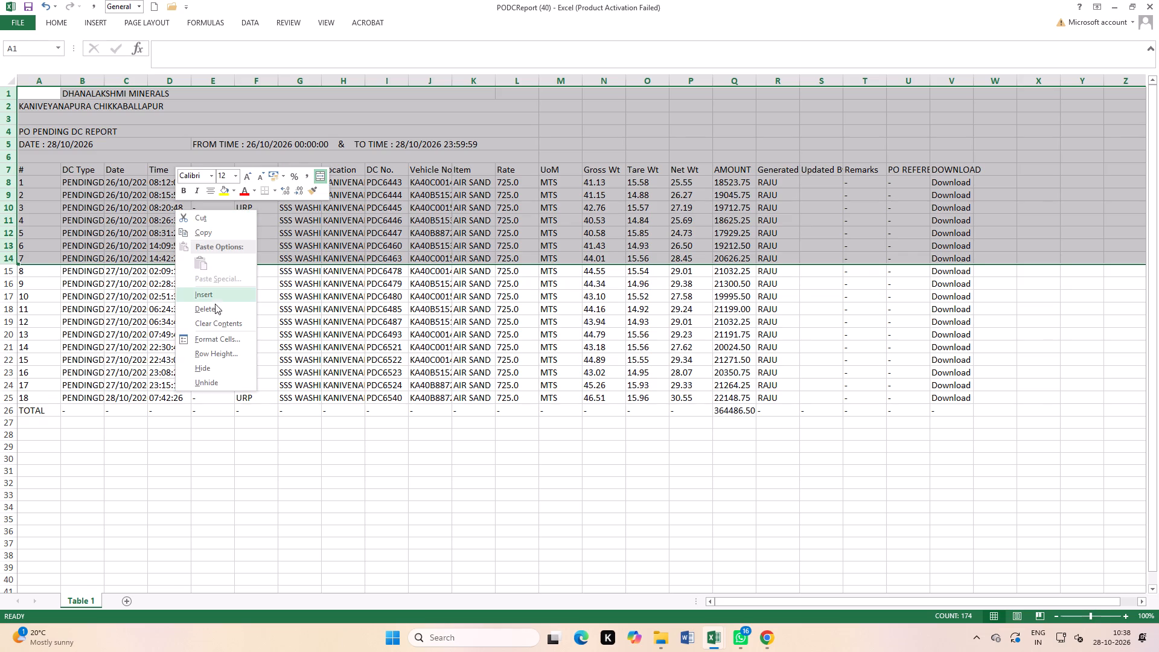
click(211, 312)
click(382, 283)
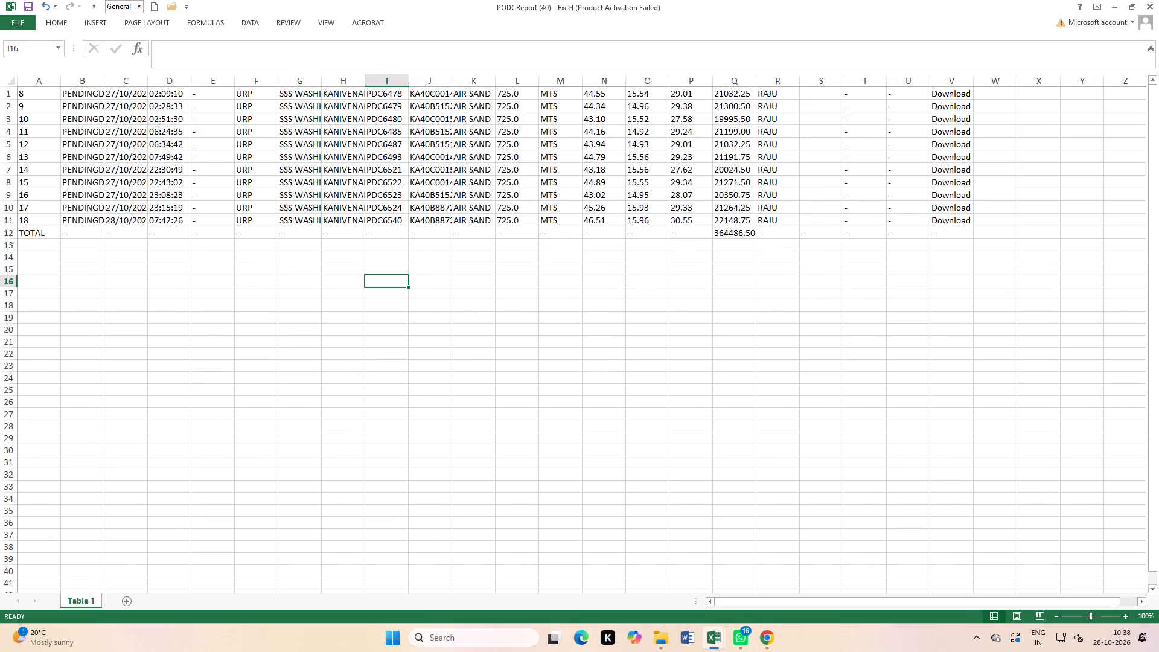
Delete the TOTAL row below the remaining dispatch entries in the exported report.
click(5, 232)
right_click(117, 233)
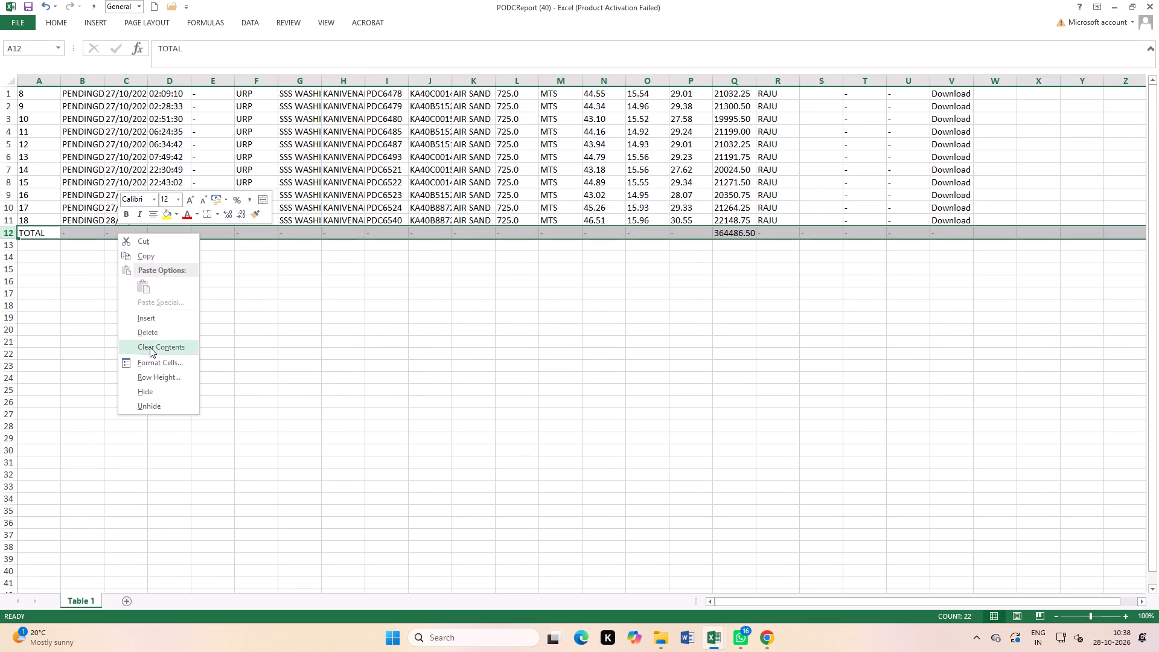
click(151, 330)
click(311, 332)
Delete the GST and PAN columns and the PENDINGDC type column from the exported report.
drag(214, 76, 258, 98)
right_click(241, 132)
click(278, 230)
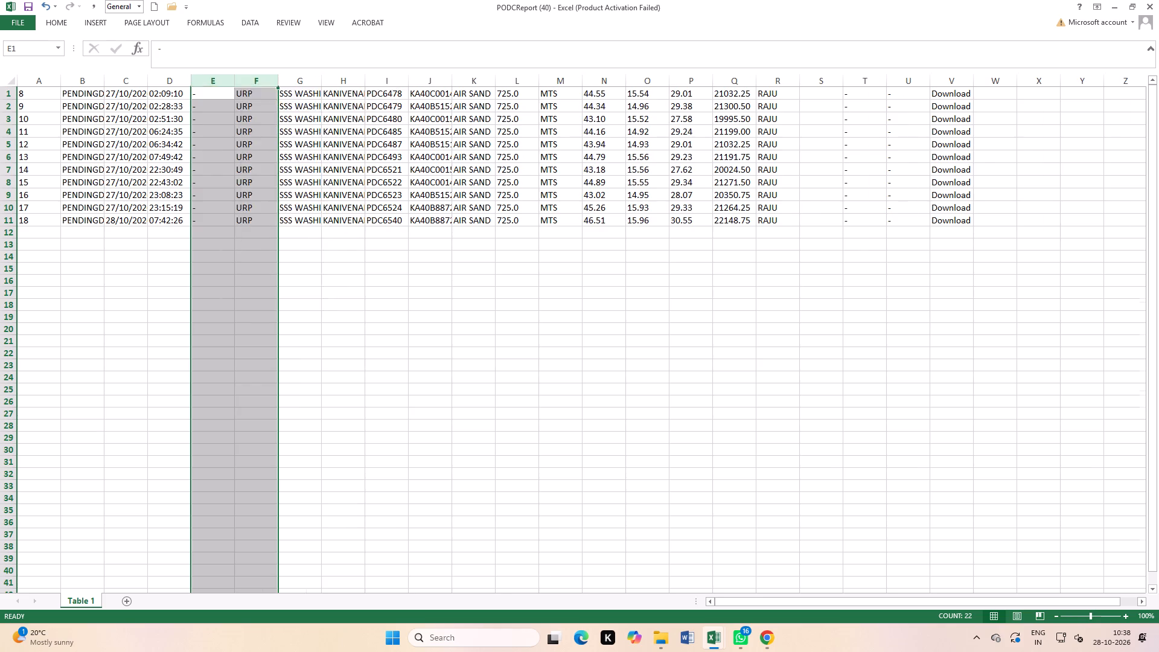
click(493, 299)
click(84, 83)
right_click(84, 122)
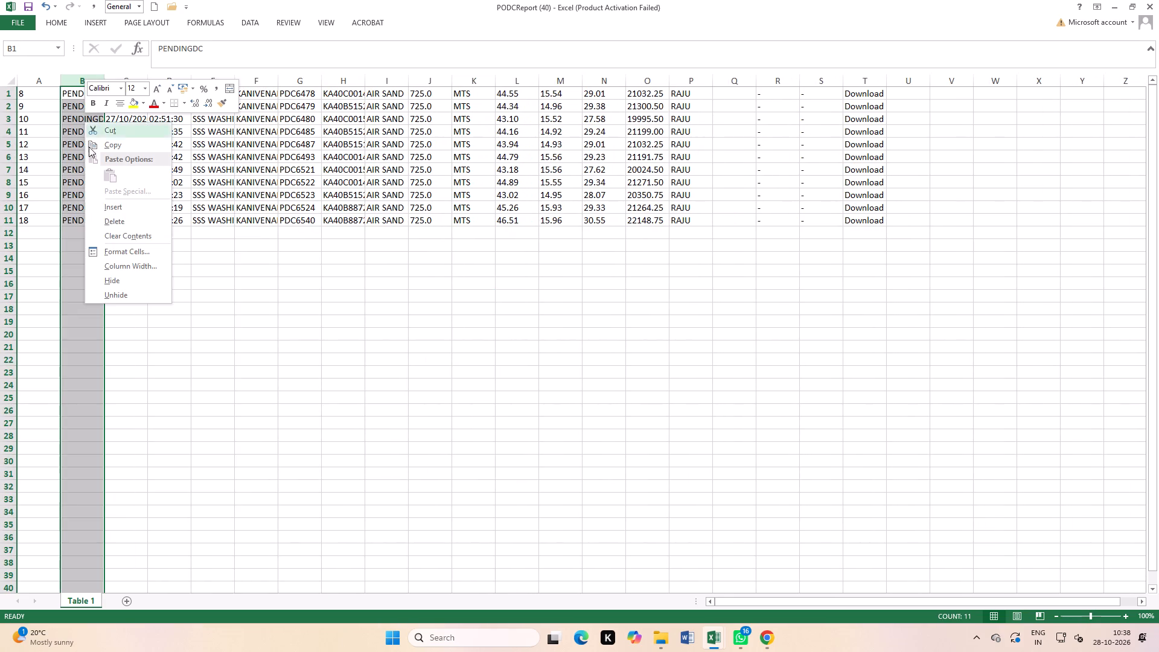
click(107, 222)
click(336, 292)
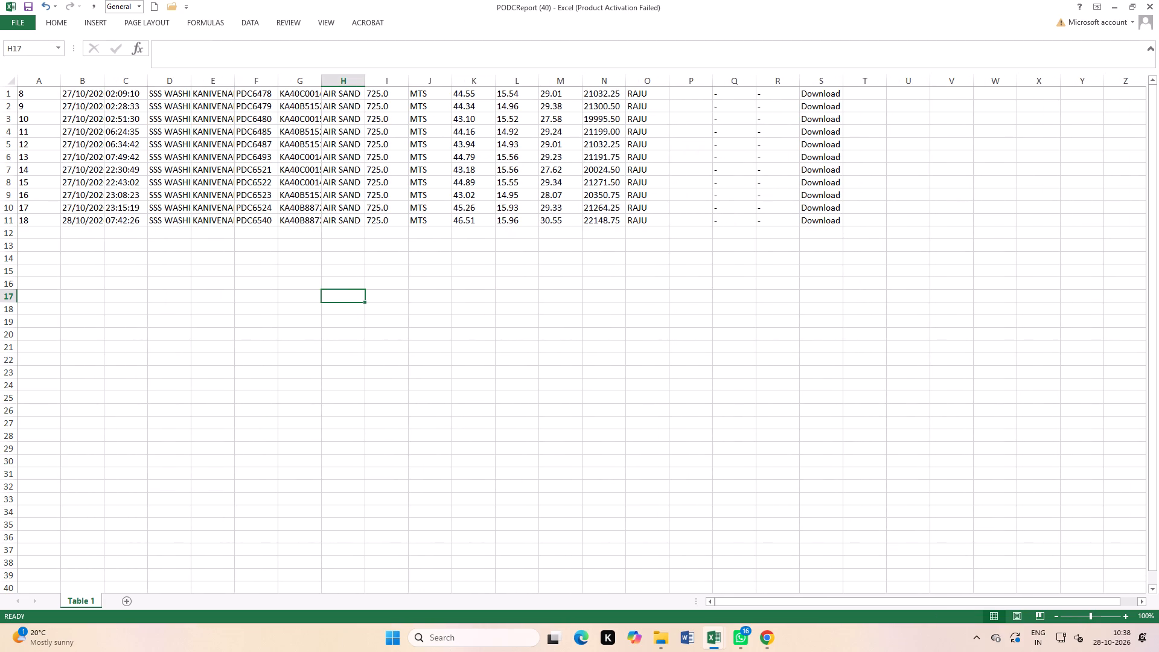
Delete the columns holding the 725.0 rate and the MTS unit from the exported report.
drag(379, 81, 419, 107)
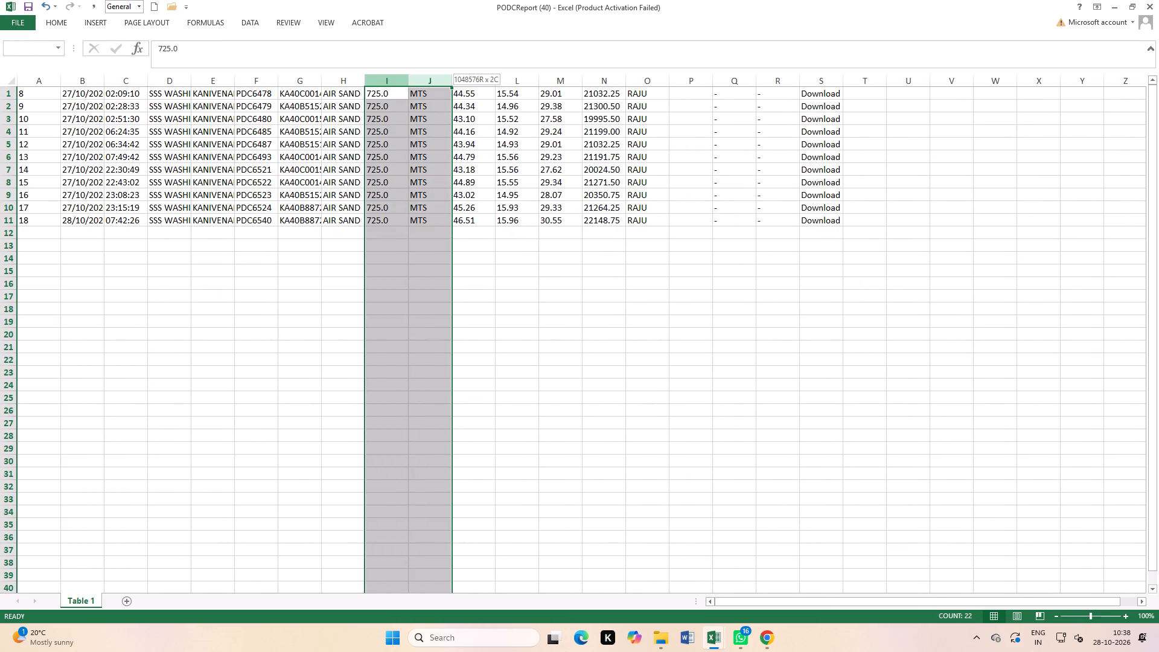
drag(419, 107, 419, 108)
right_click(401, 198)
click(440, 298)
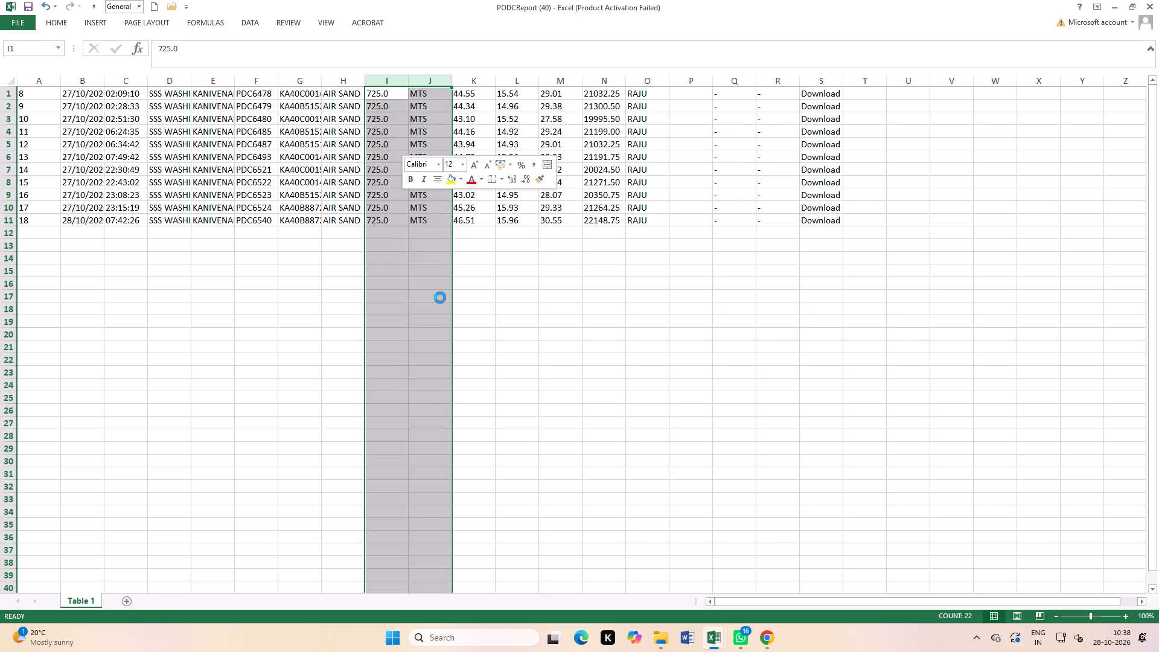
click(581, 287)
Delete the columns from the amount through the Download links, leaving net weight as the last column.
drag(519, 81, 775, 158)
right_click(706, 170)
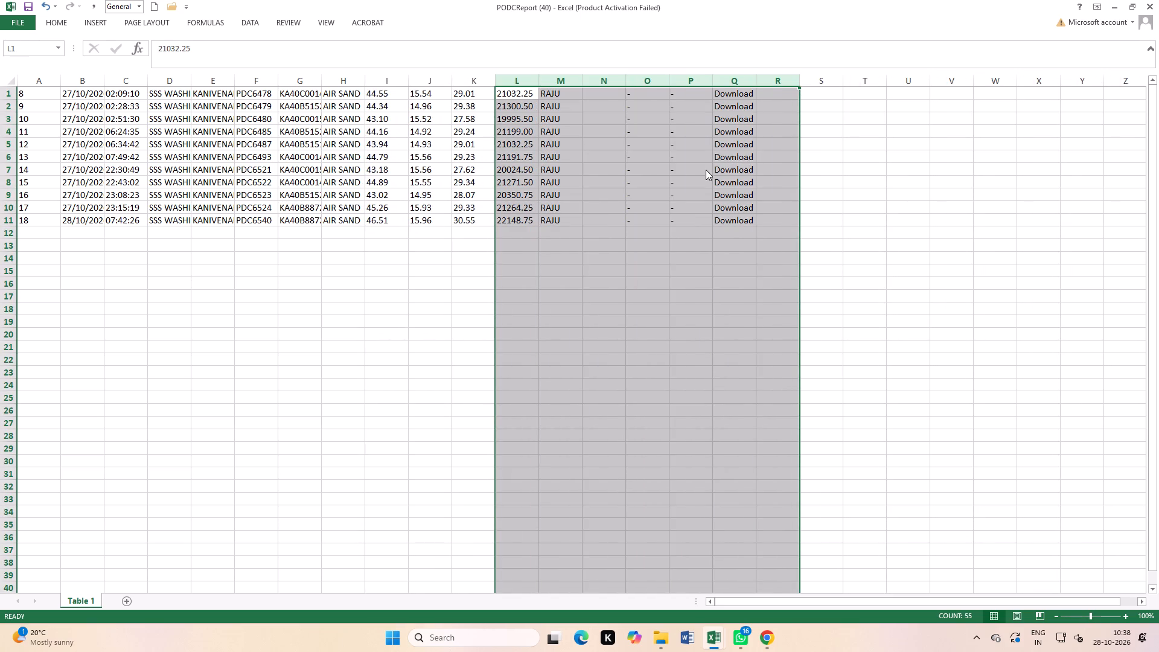
click(750, 269)
click(707, 270)
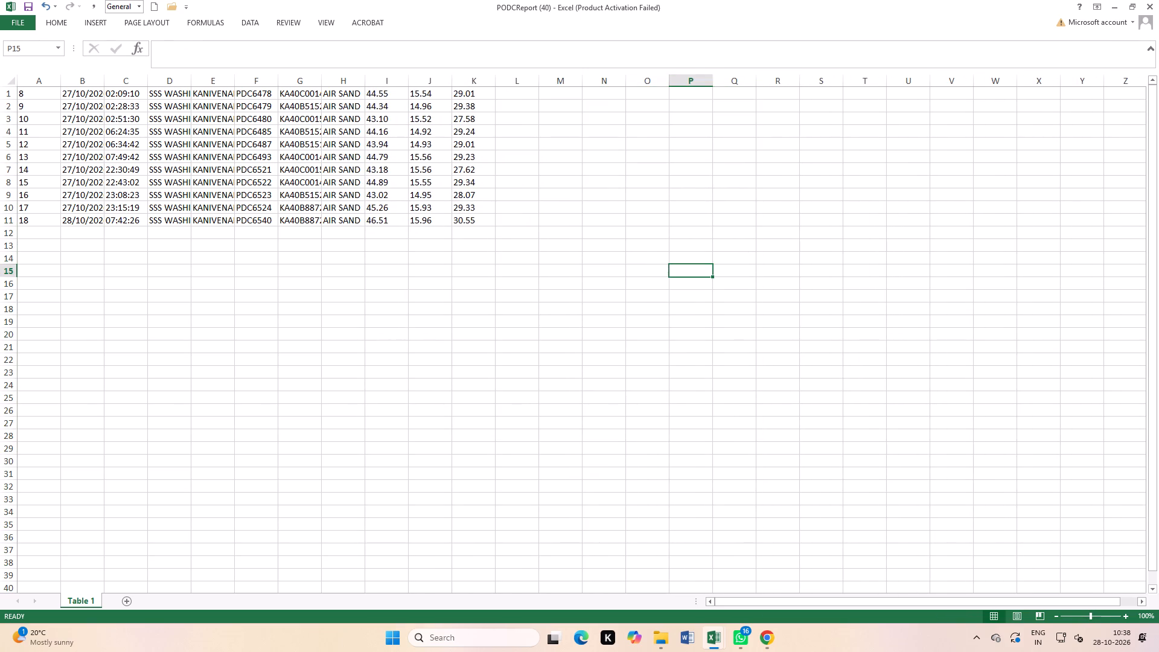
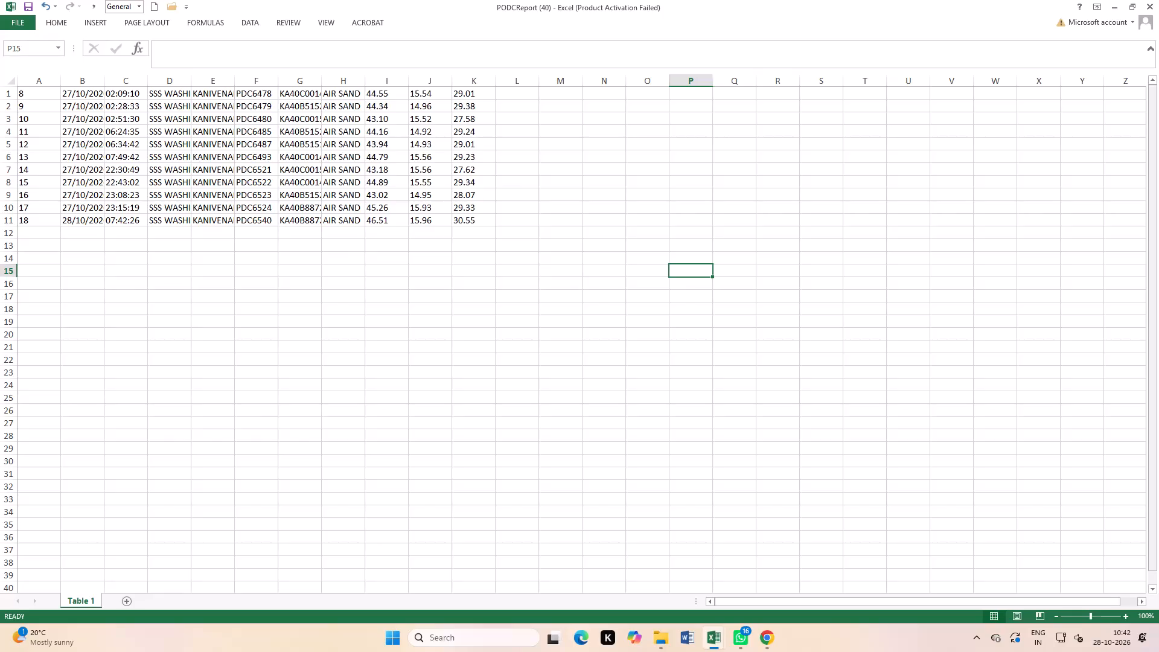
Delete the KANIVENARAYANAPURA location column from the exported report.
scroll(546, 202, up, 4)
click(222, 75)
right_click(222, 110)
click(248, 207)
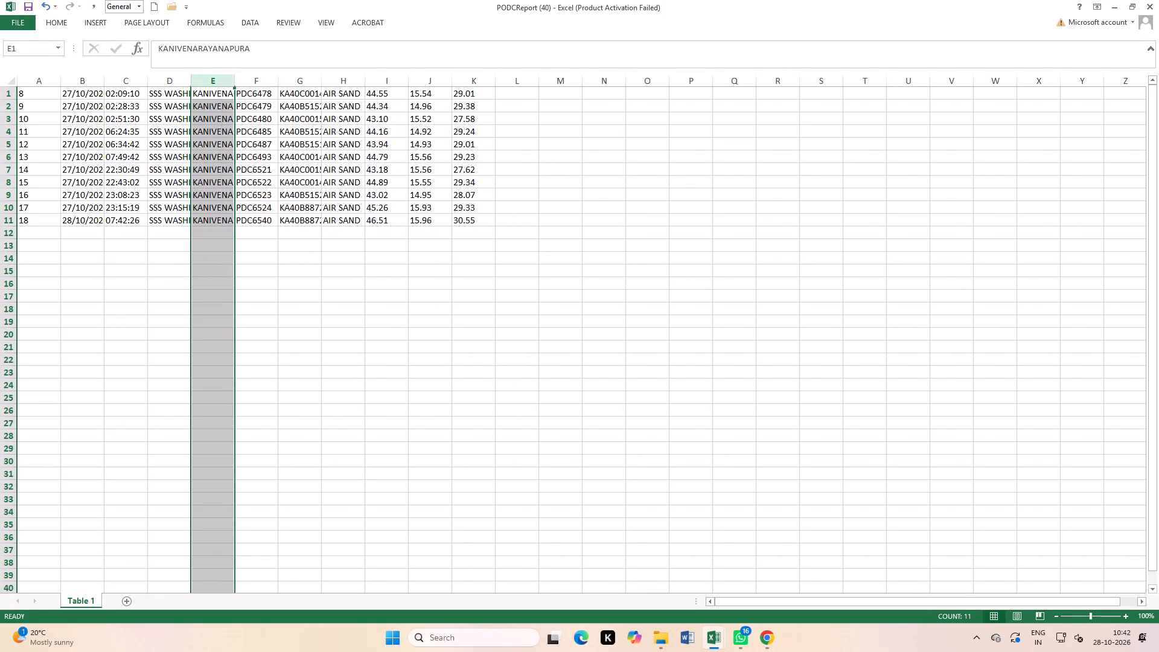
click(452, 275)
Center the dispatch data in B1:J11 of the exported report and apply all borders to it.
drag(89, 97, 312, 187)
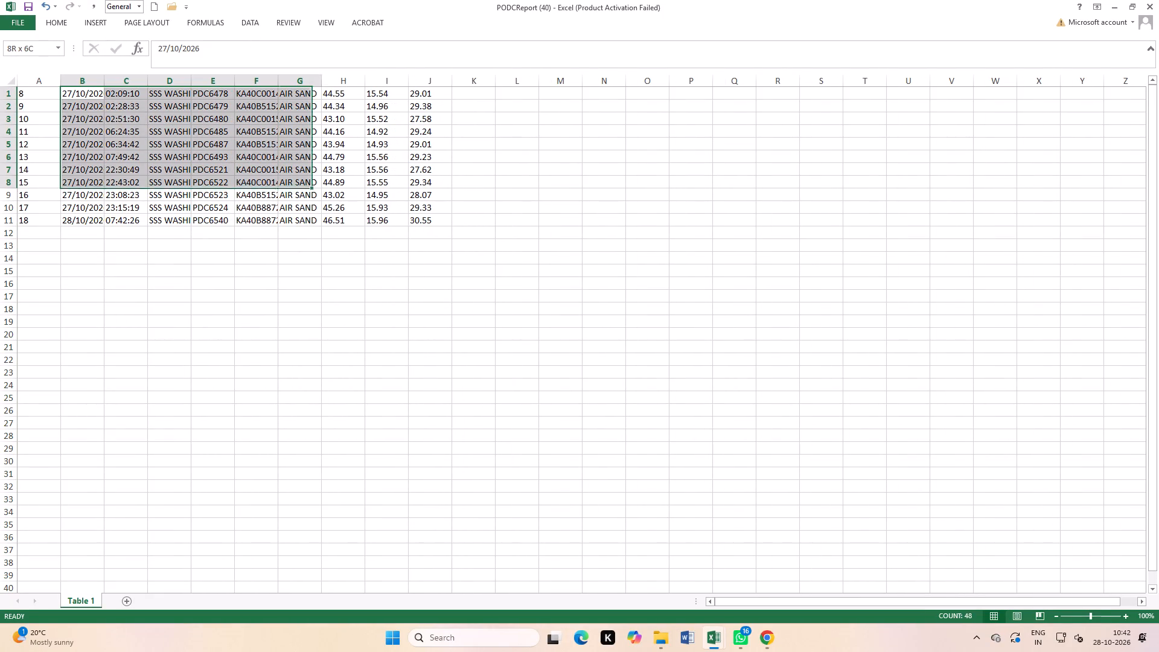
drag(312, 187, 445, 224)
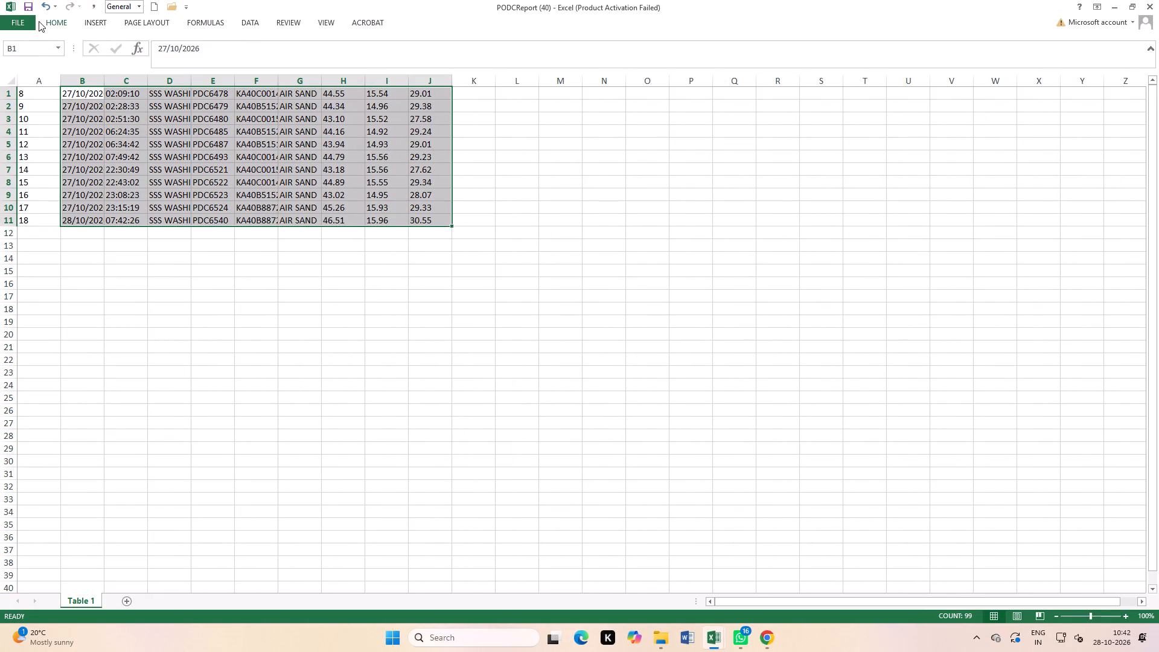
click(39, 21)
click(239, 39)
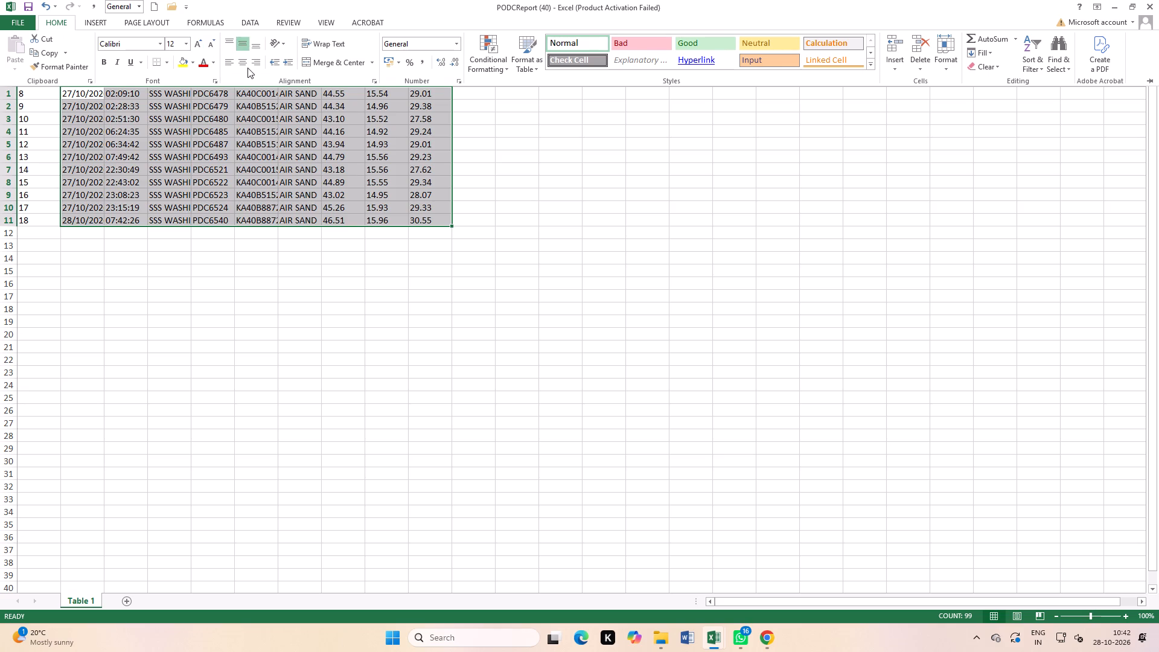
click(247, 68)
click(167, 62)
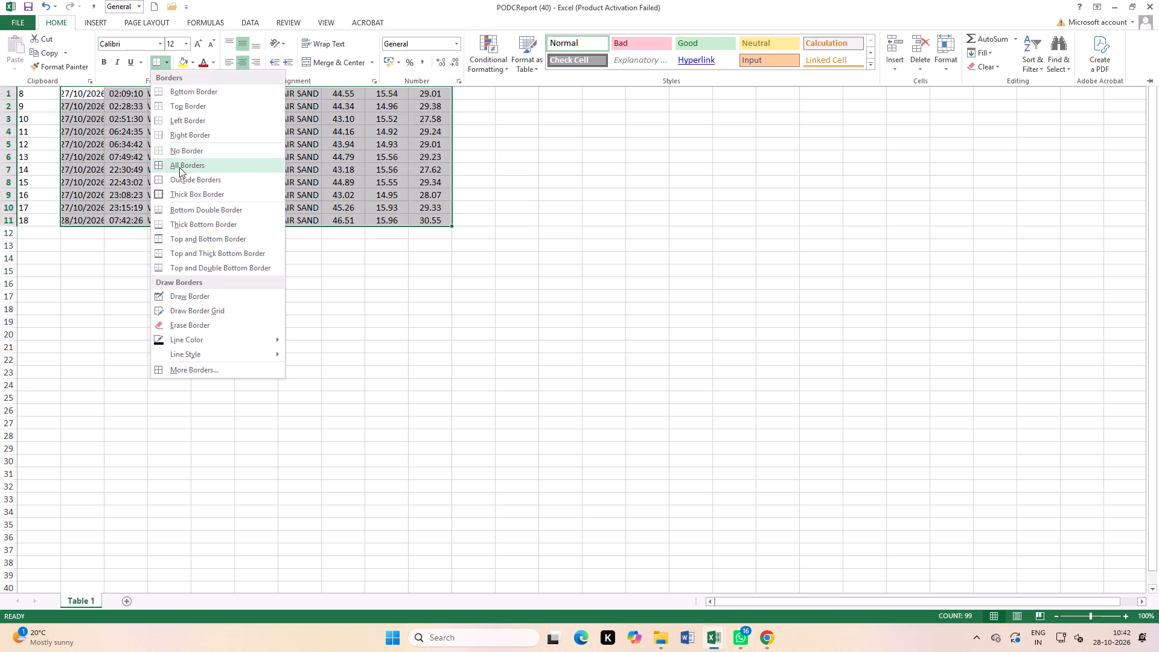
click(179, 166)
click(351, 206)
Autofit the widths of columns B through F so the dates, plant name, DC numbers and vehicle numbers fit.
double_click(148, 85)
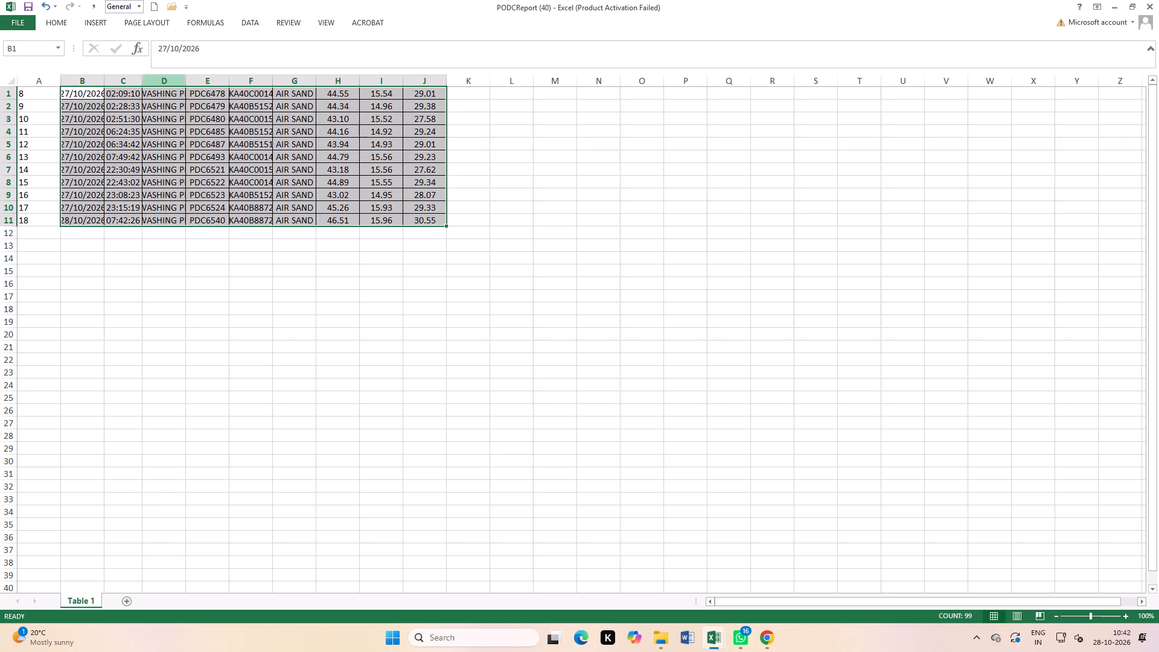
double_click(104, 88)
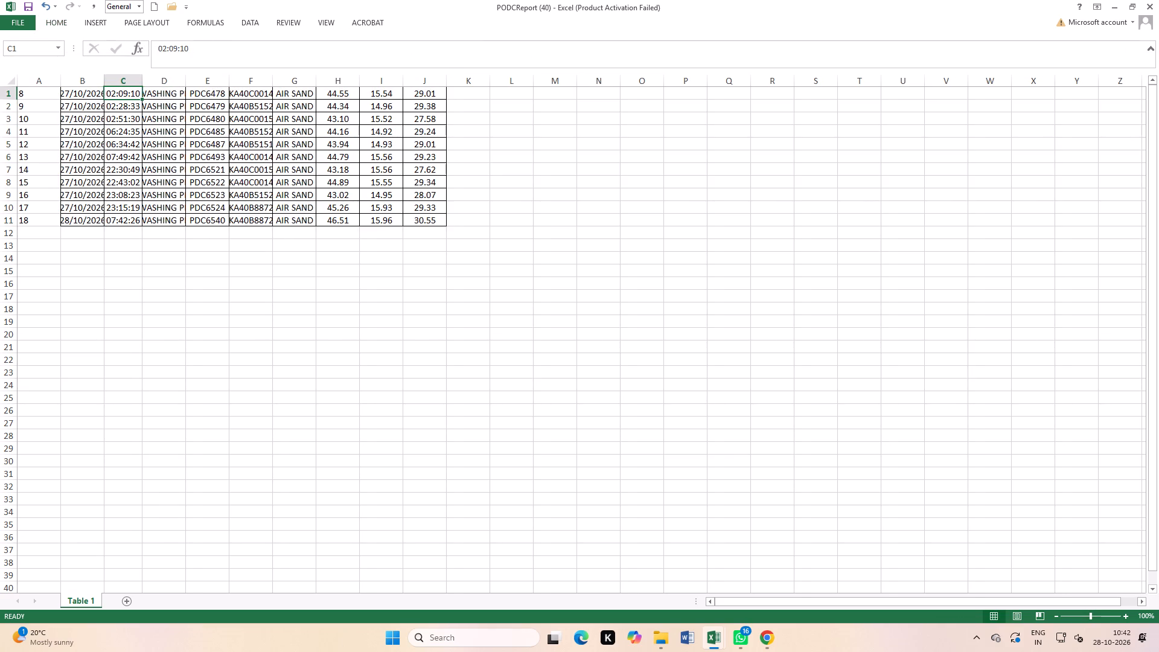
double_click(104, 81)
double_click(194, 80)
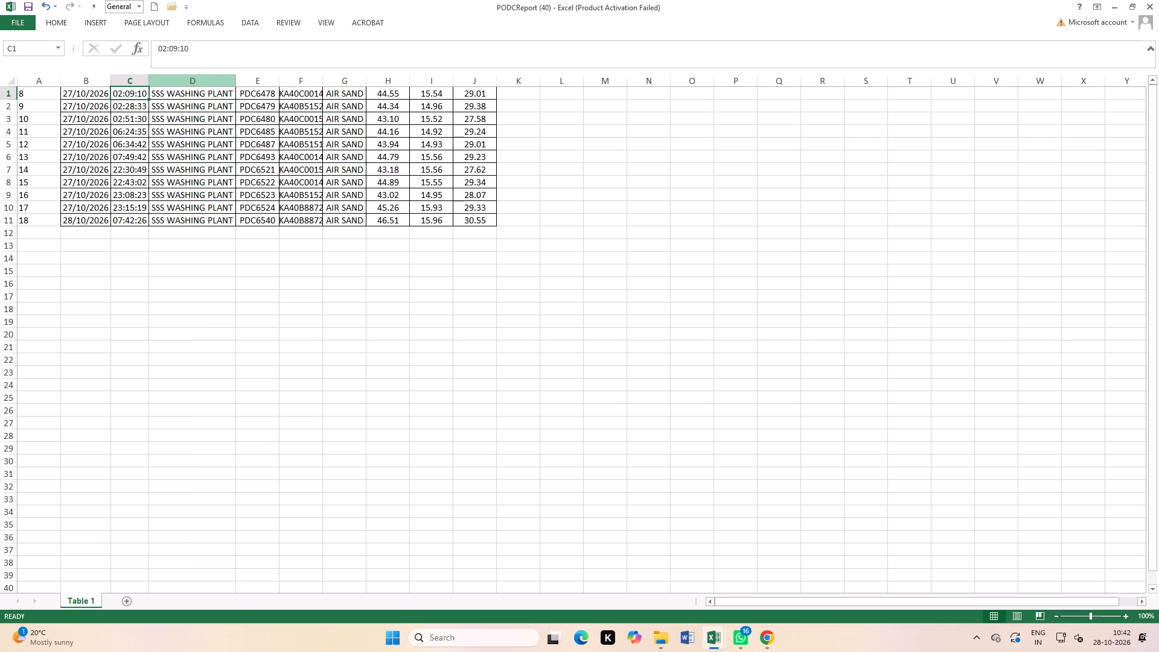
double_click(279, 81)
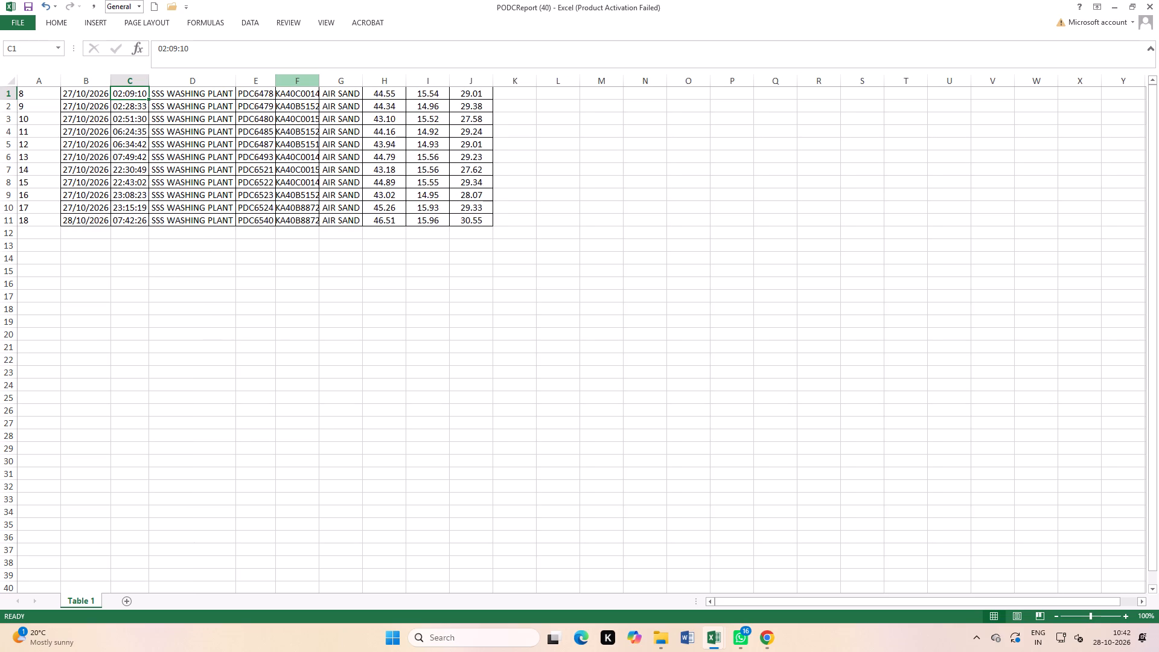
double_click(322, 80)
click(514, 171)
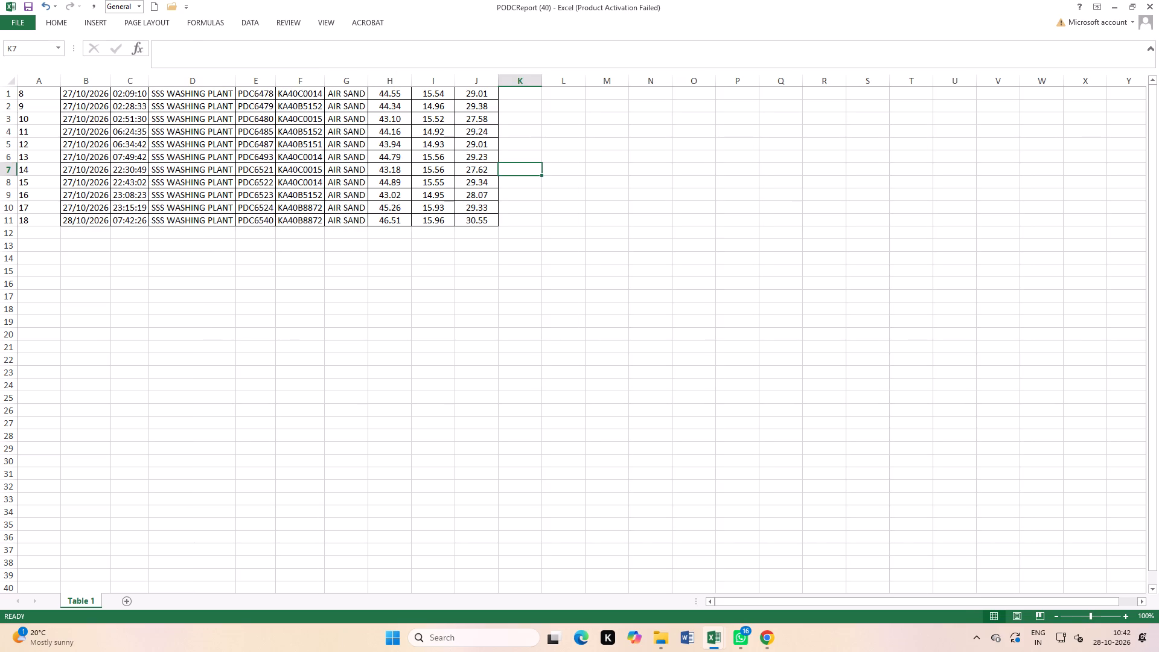
Copy the report's dispatch entries in B1:J11 and paste them into SSS Plant Details' Oct-26 sheet, starting at I110.
drag(93, 95, 464, 219)
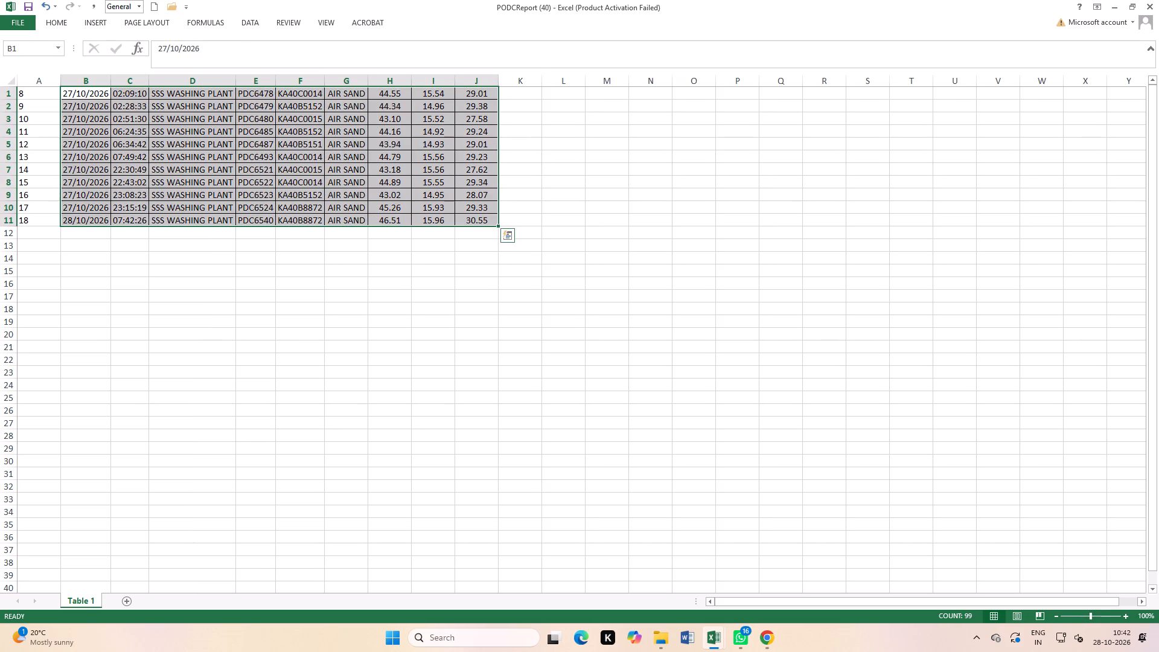
key(ctrl+c)
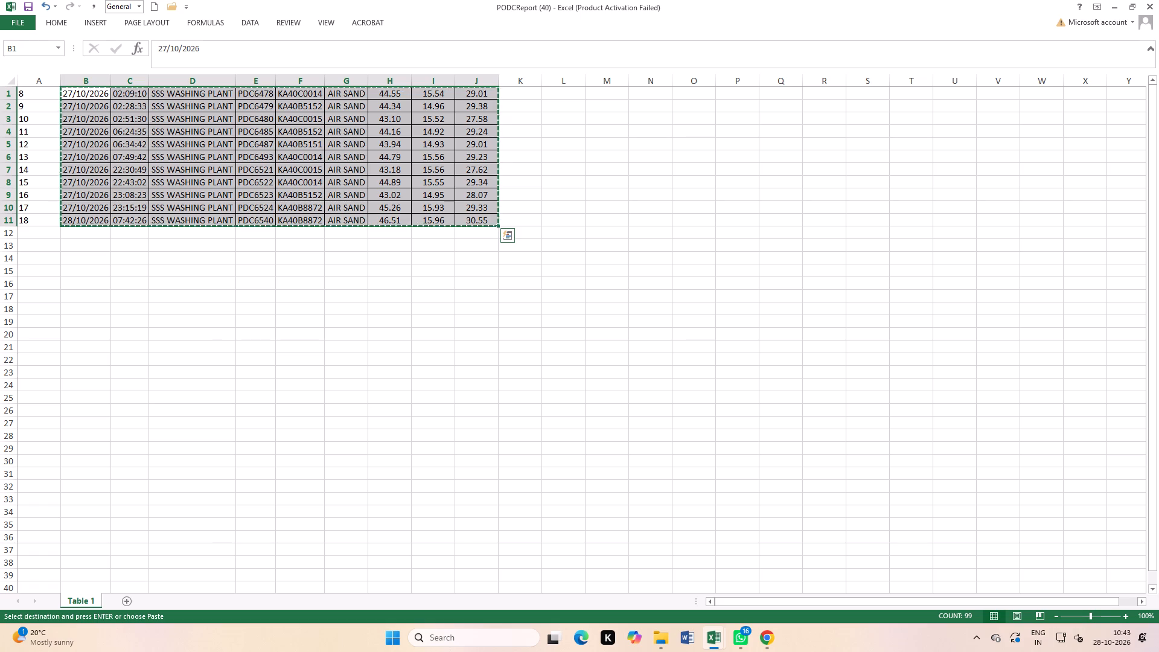
key(ctrl+Tab)
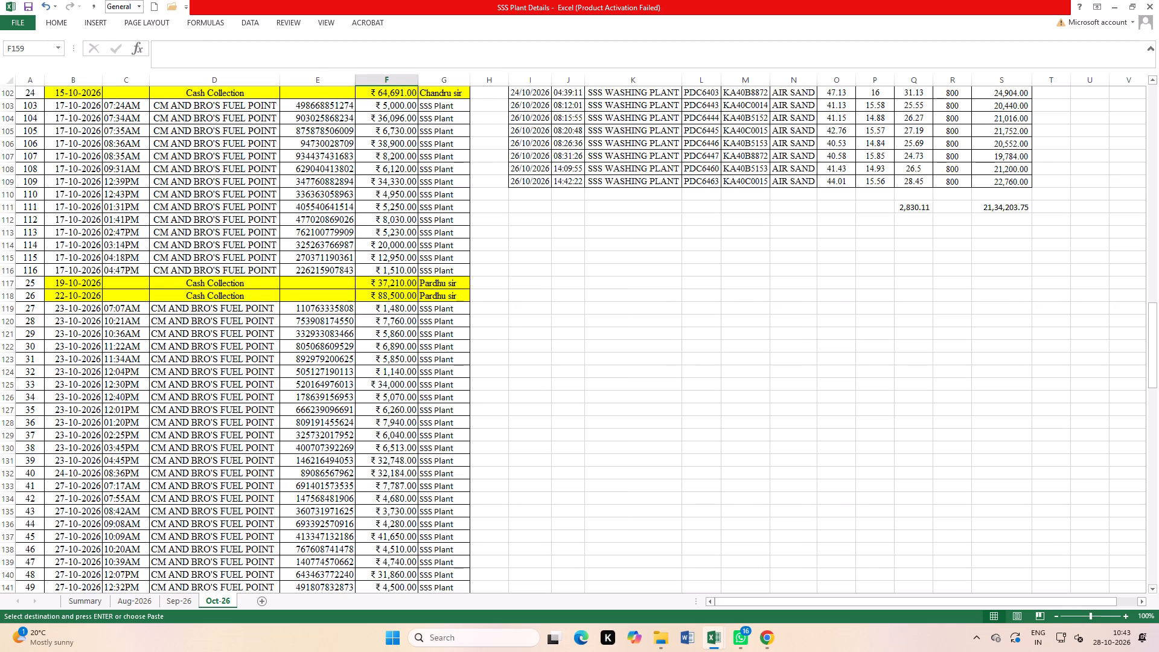
scroll(615, 232, up, 3)
click(540, 310)
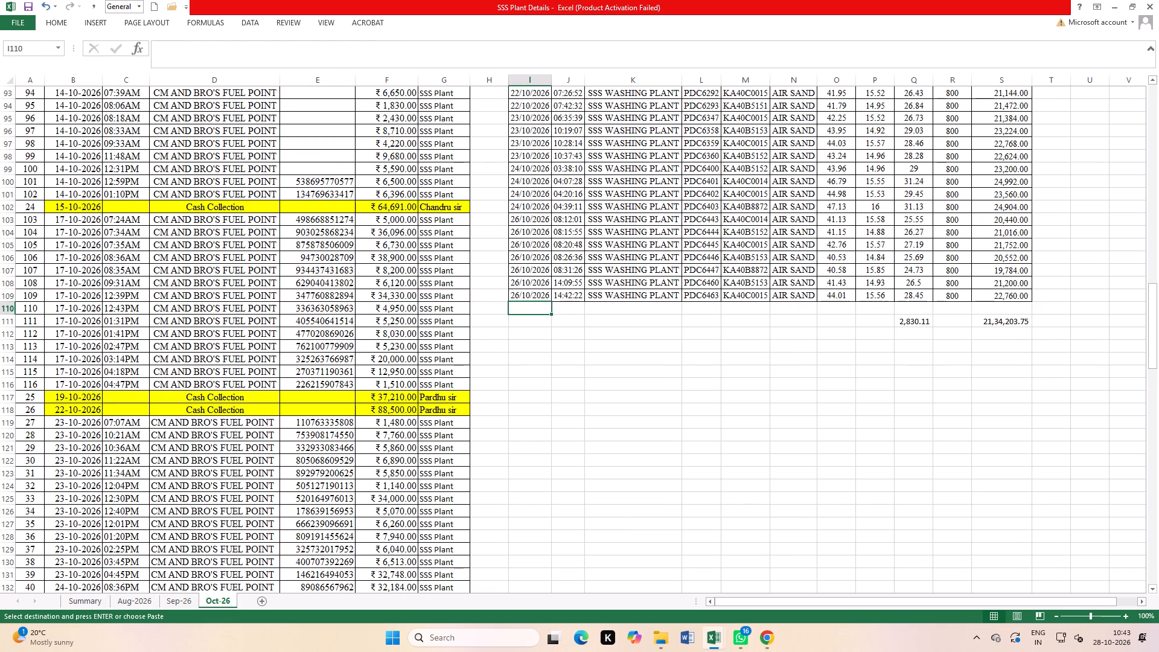
key(ctrl+v)
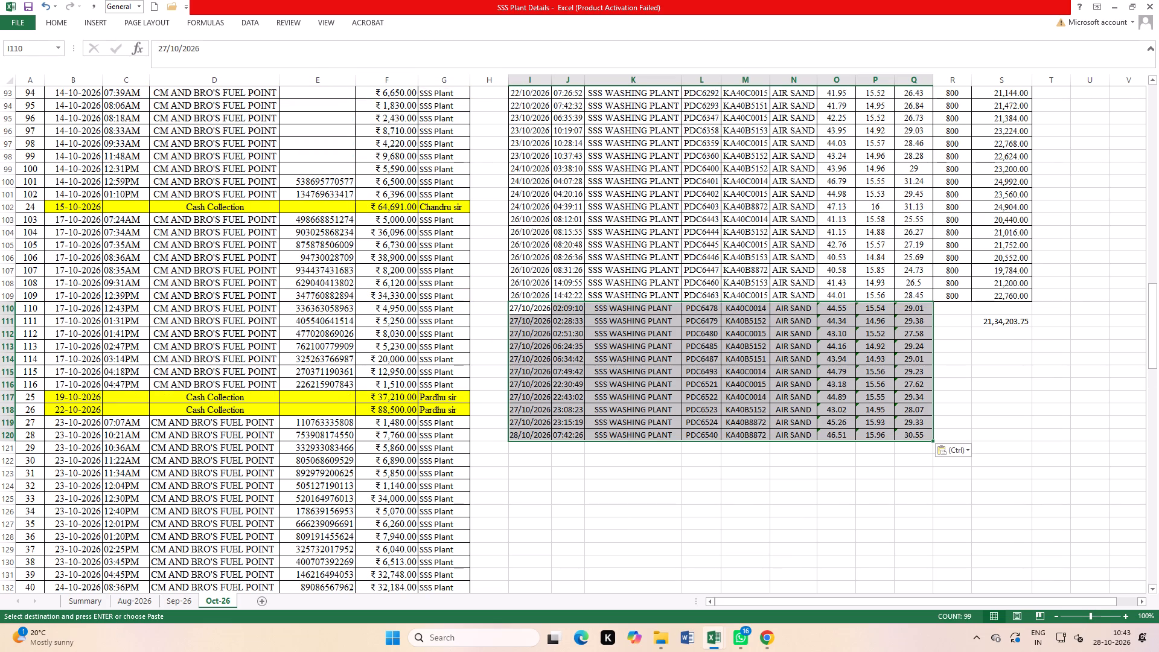
click(888, 348)
Format the new dispatch rows I110:S120 with all borders and the Times New Roman font.
drag(531, 307, 1010, 403)
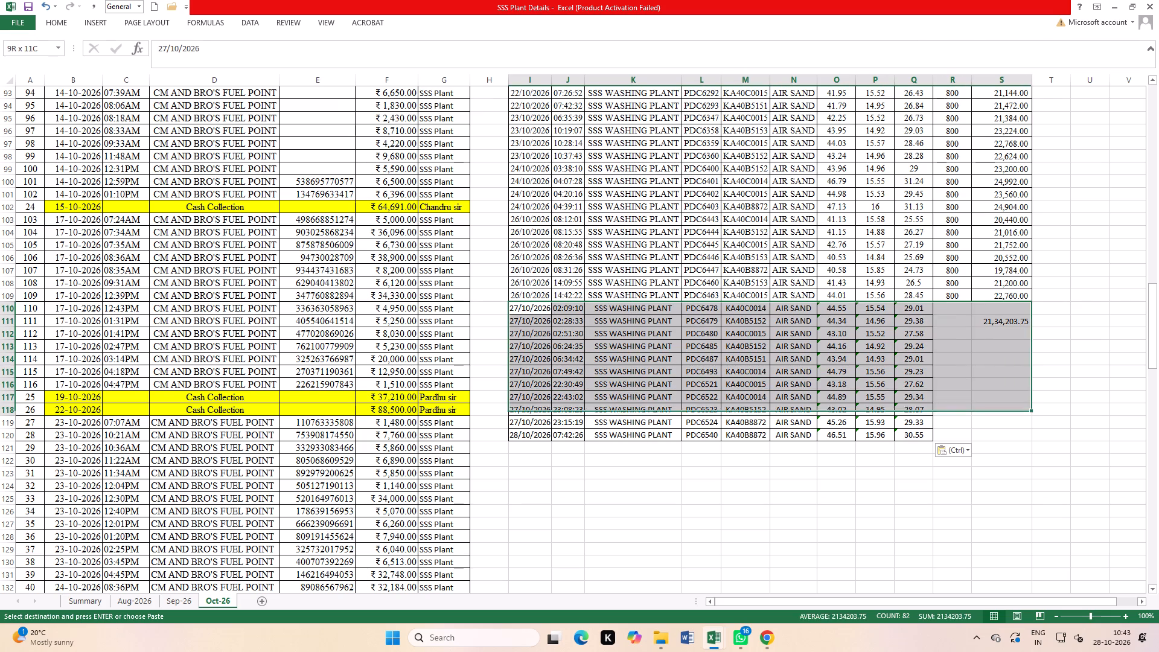
drag(1010, 403, 1013, 434)
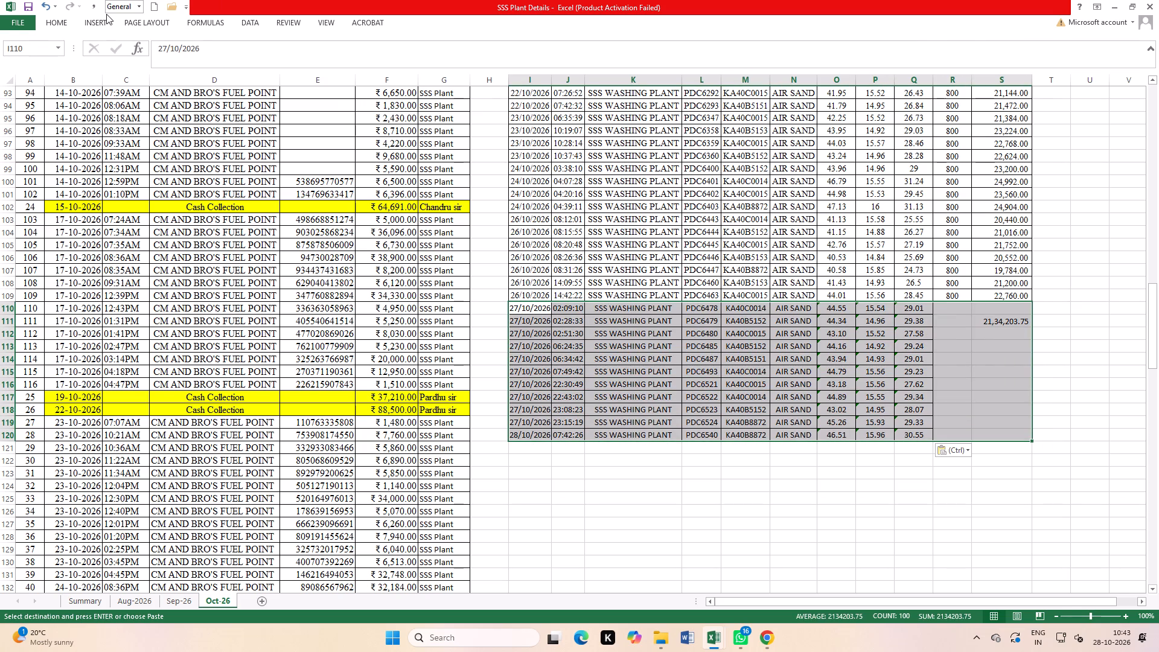
click(62, 16)
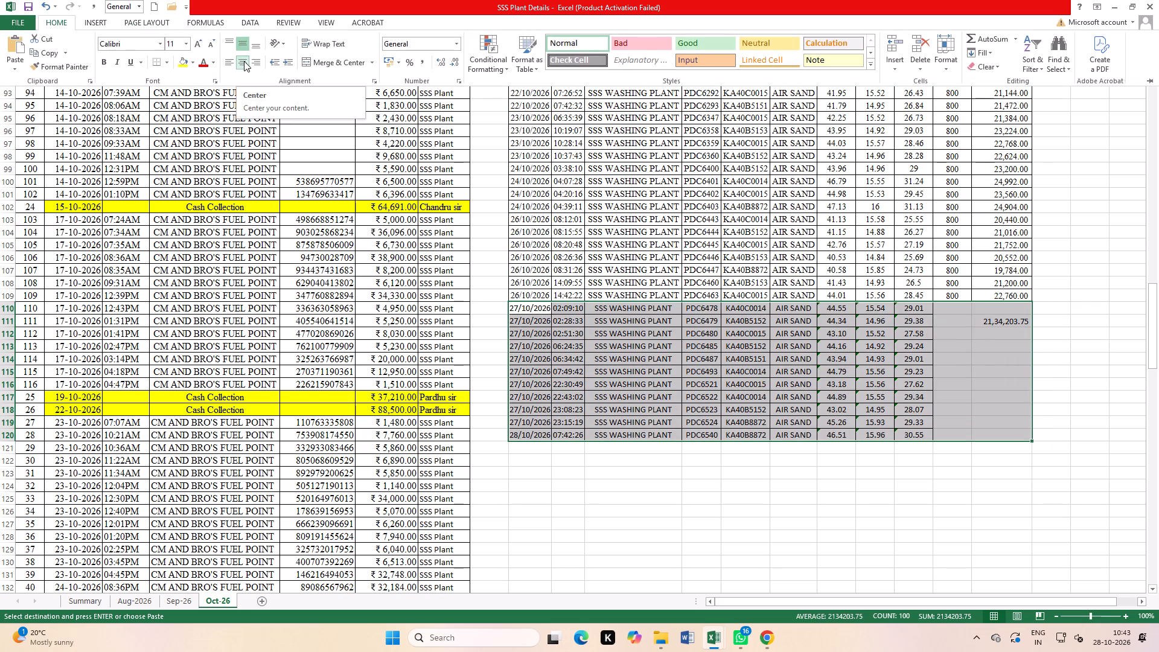
click(168, 62)
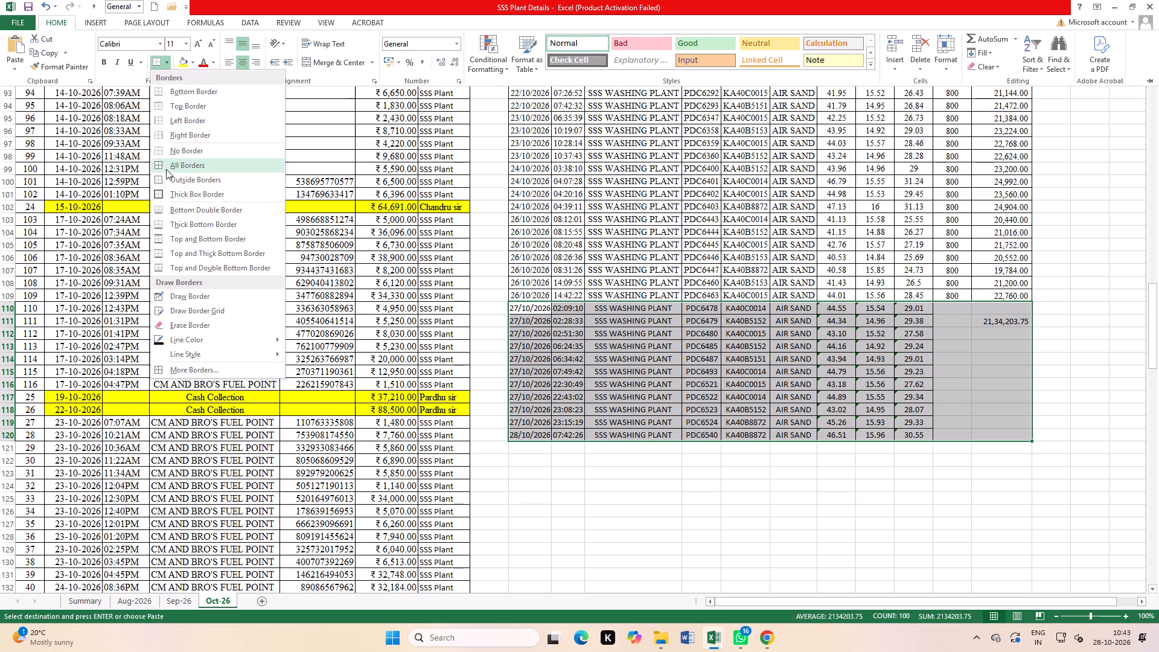
click(168, 165)
click(159, 43)
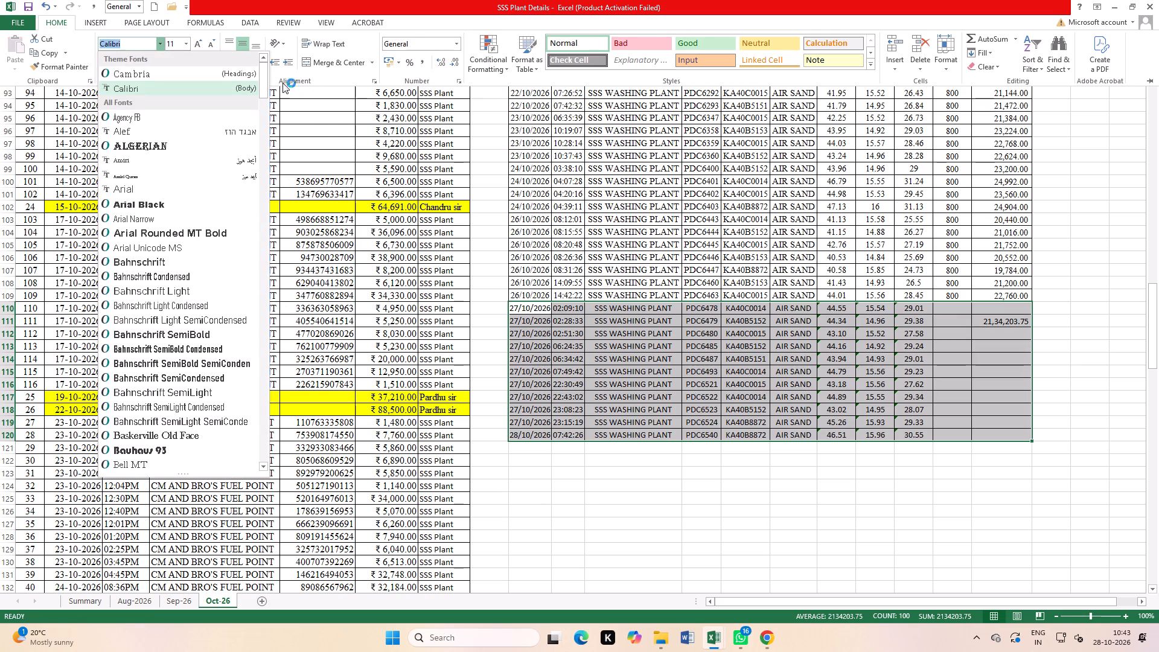
drag(264, 75, 286, 441)
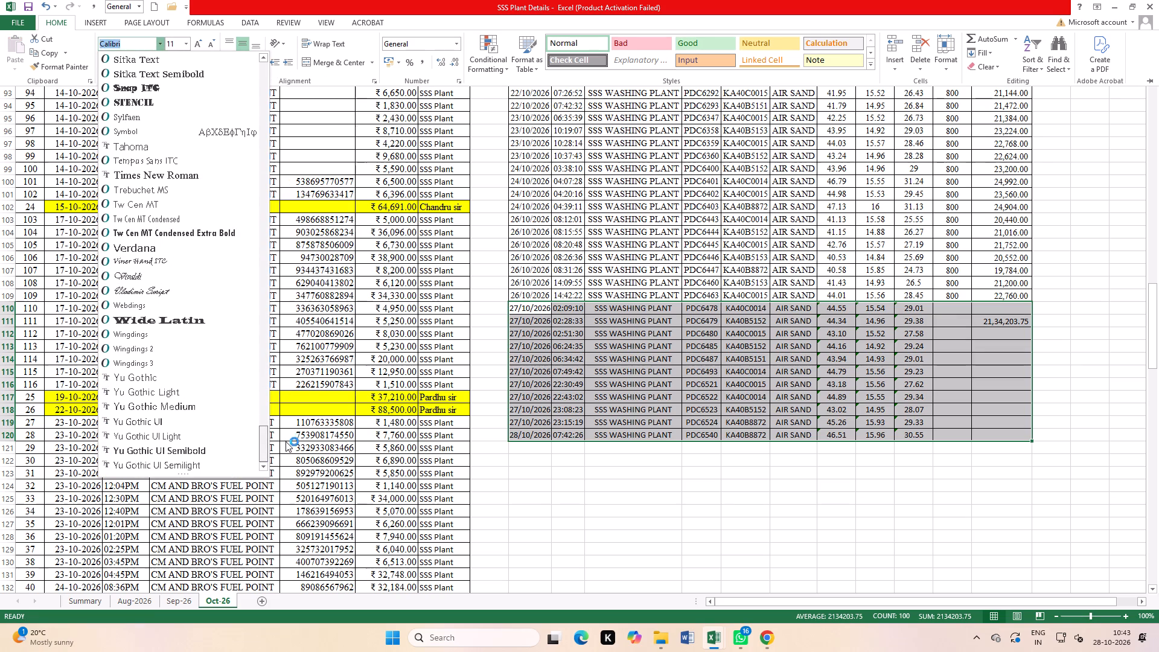
drag(286, 441, 287, 441)
click(174, 171)
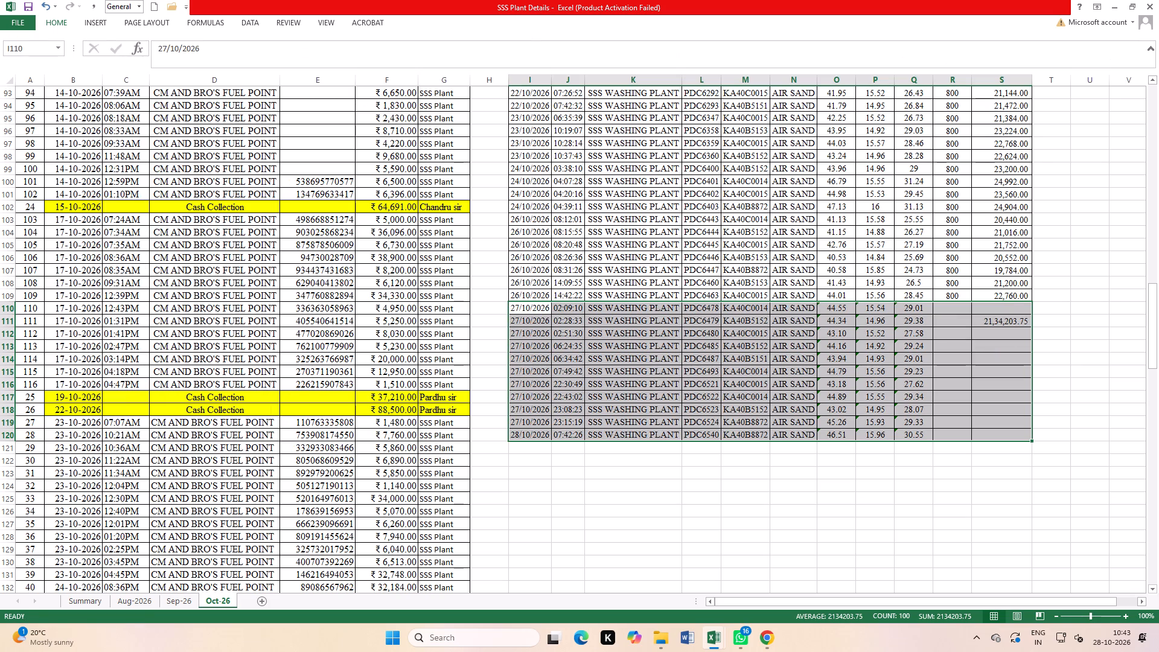
click(975, 393)
Convert the text-stored weights in O110:Q120 to numbers.
drag(831, 308, 832, 308)
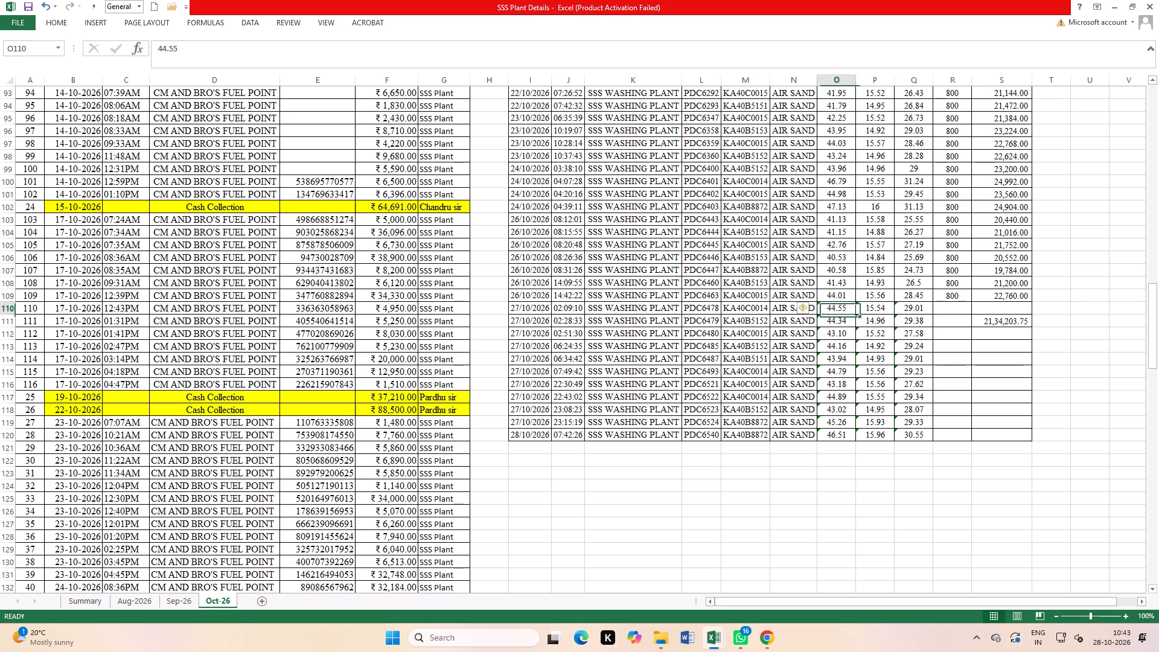
drag(832, 308, 916, 433)
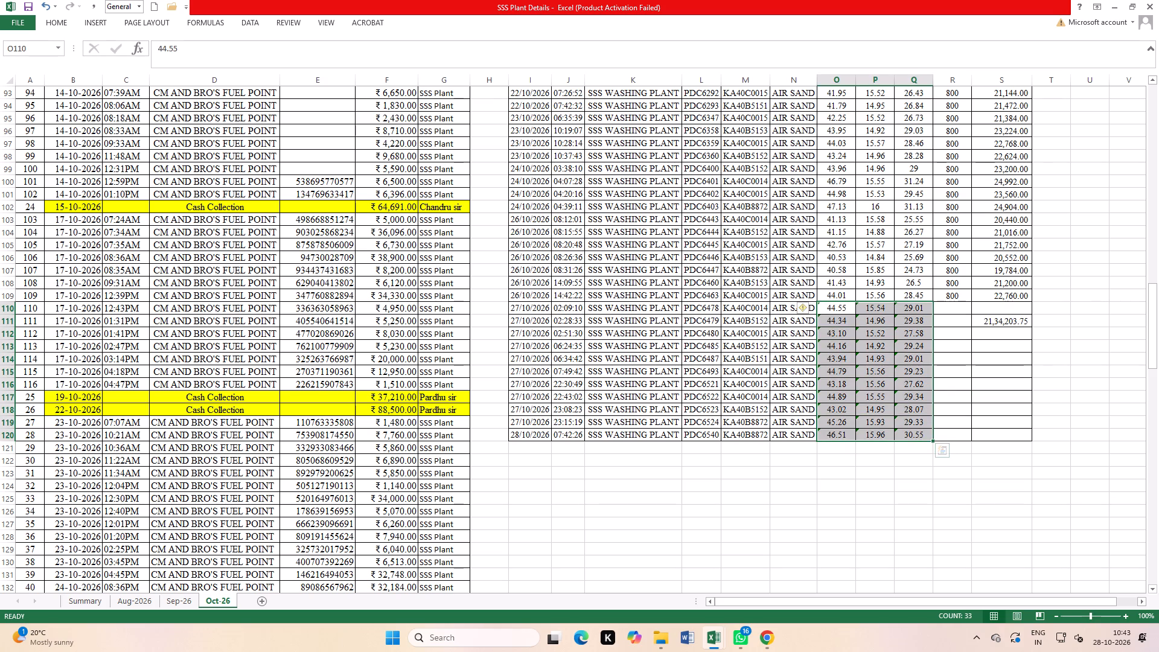
click(805, 307)
click(822, 340)
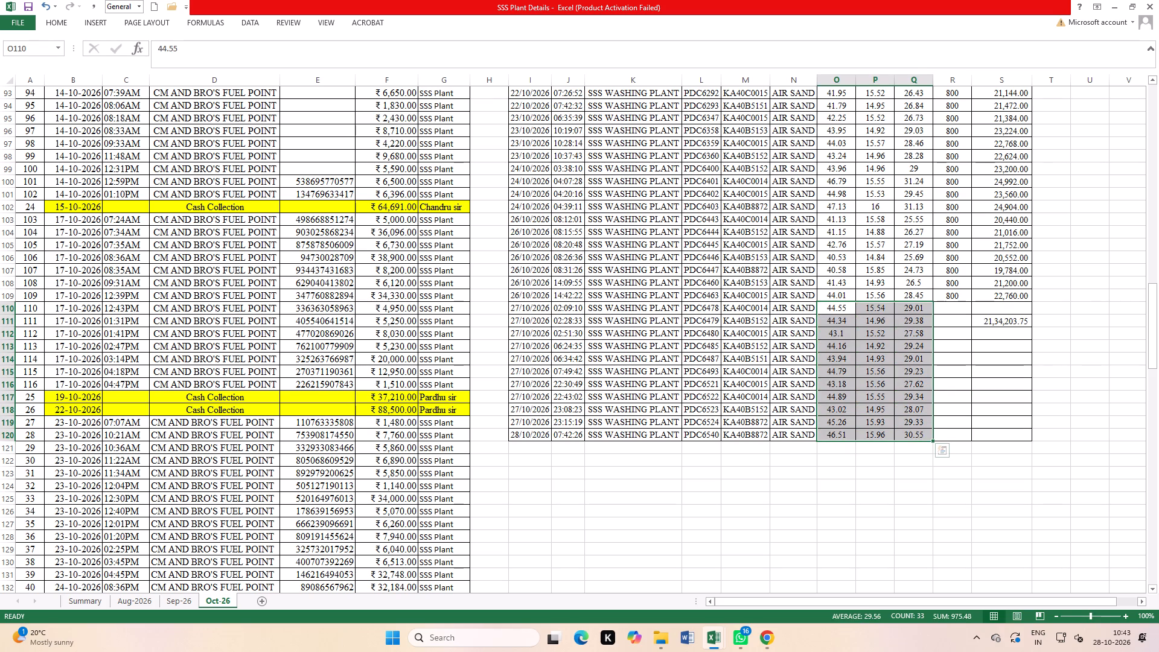
Fill the 800 rate from R109 down through row 120 of the new dispatches.
click(967, 297)
double_click(971, 302)
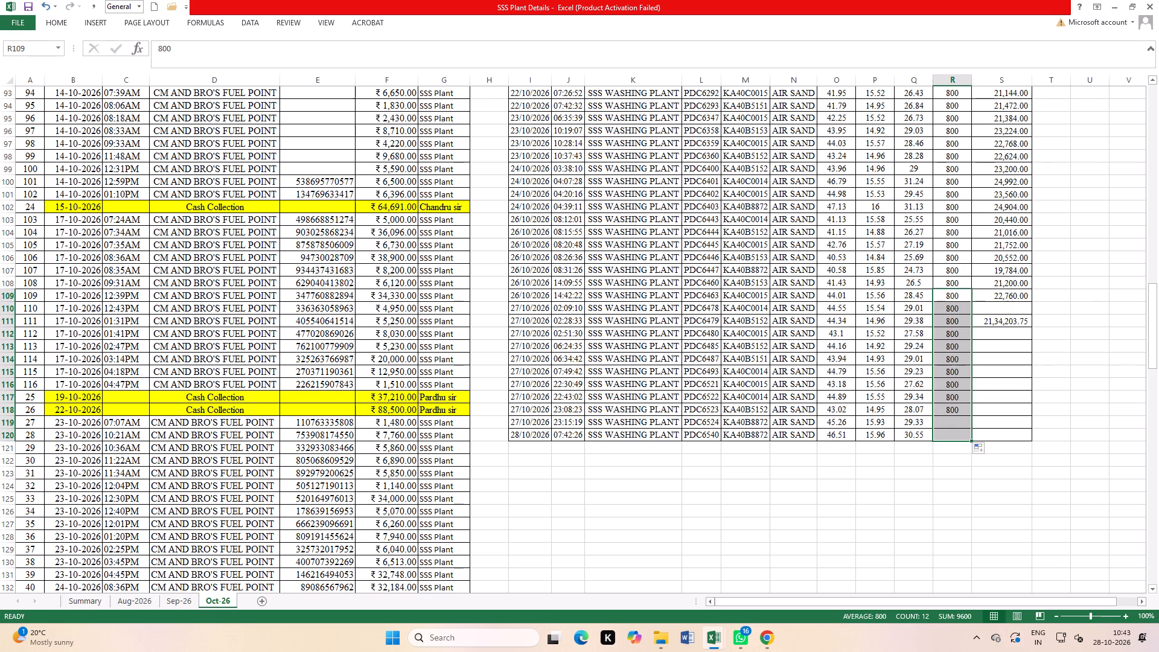
Fill the amount formula =Q109*R109 from S109 down through row 120, overwriting the old total in S111.
click(1024, 296)
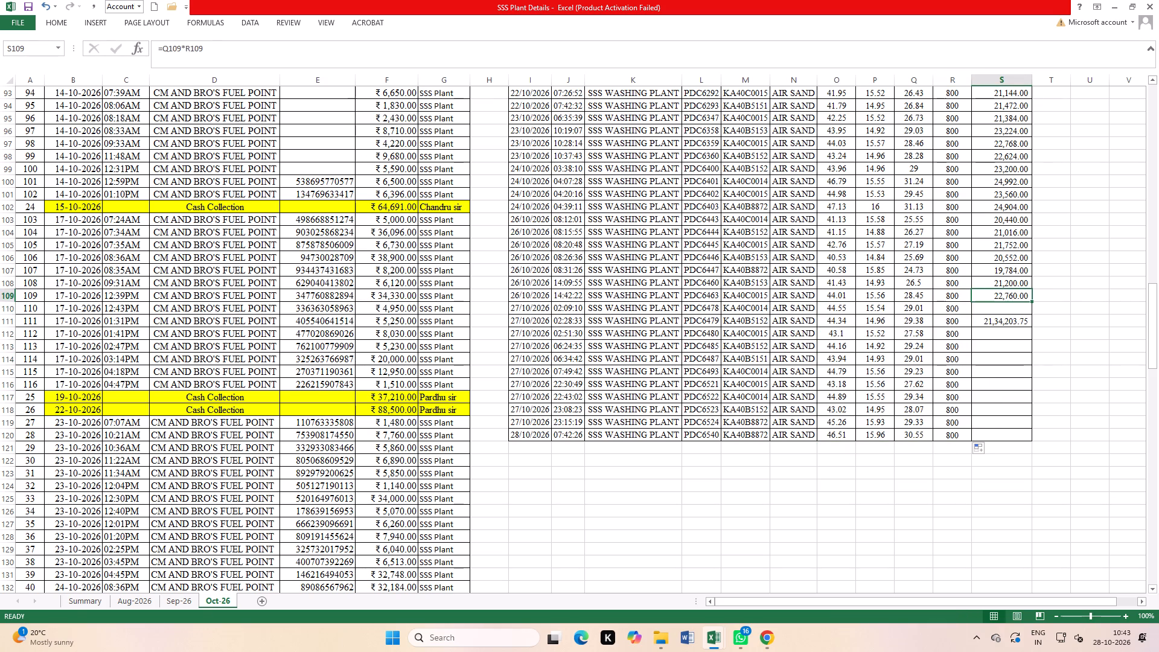
double_click(1033, 301)
double_click(1033, 315)
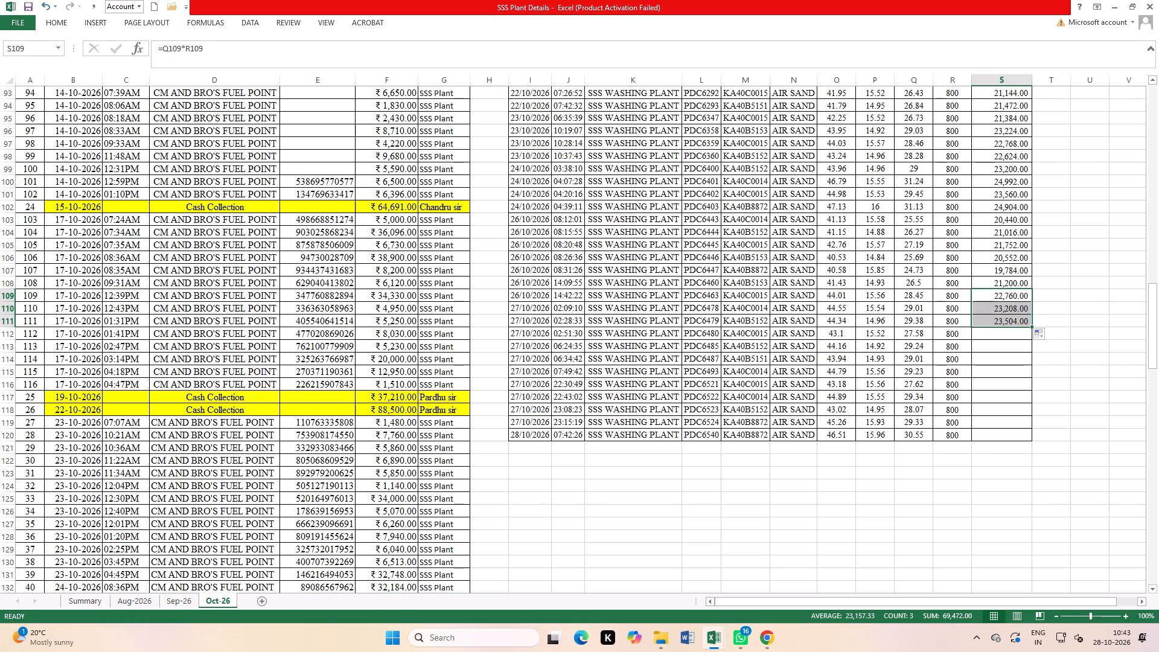
double_click(1031, 325)
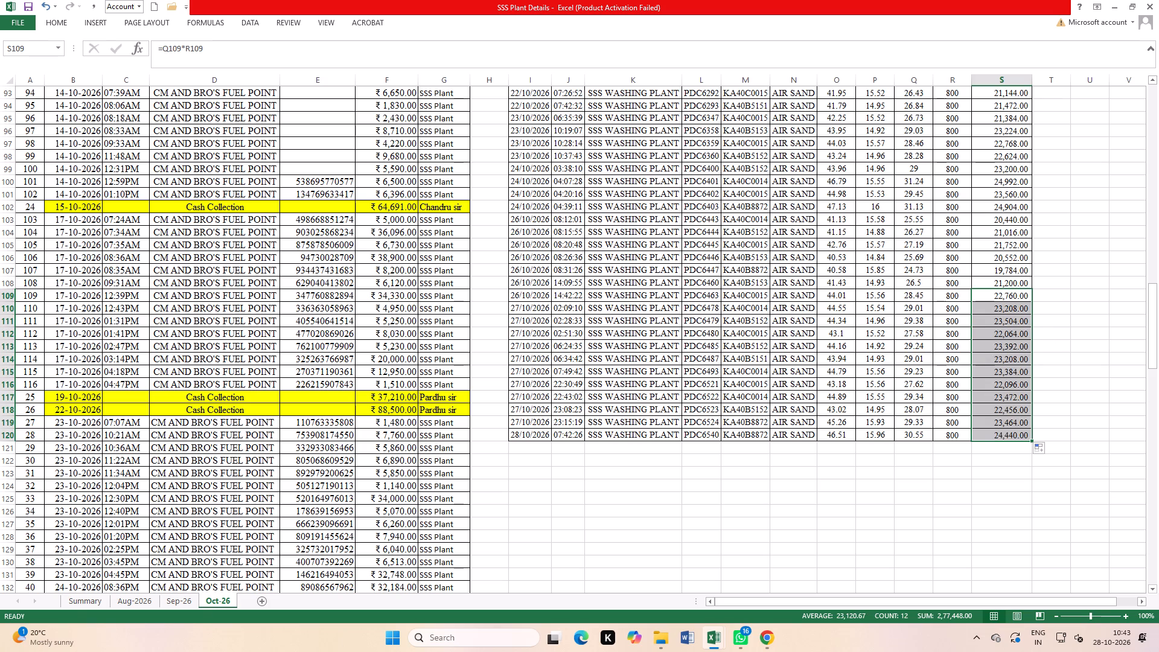
click(1078, 337)
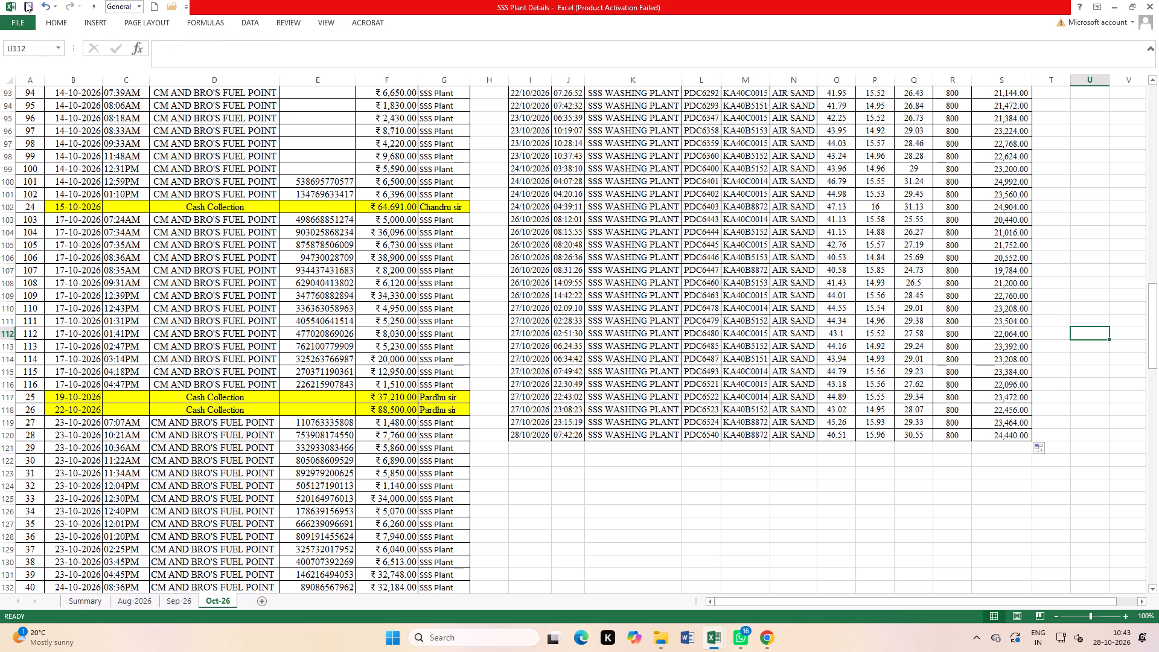
Save the SSS Plant Details workbook.
triple_click(27, 6)
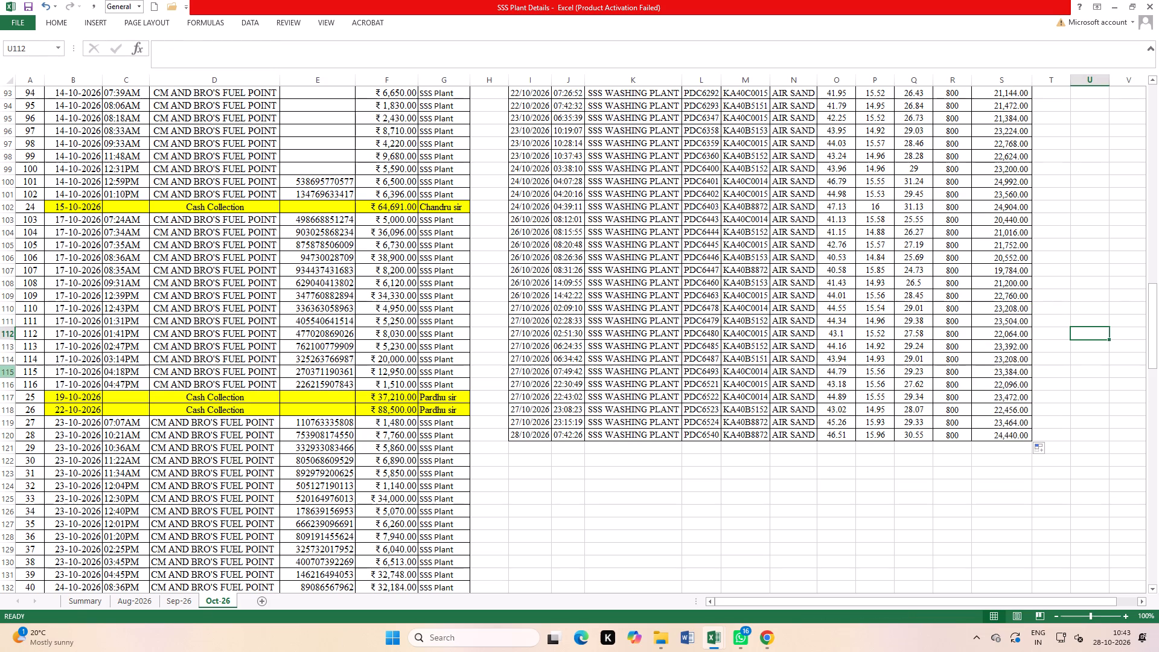
Insert an AutoSum total of the dispatch amounts in cell S122.
click(997, 462)
click(56, 20)
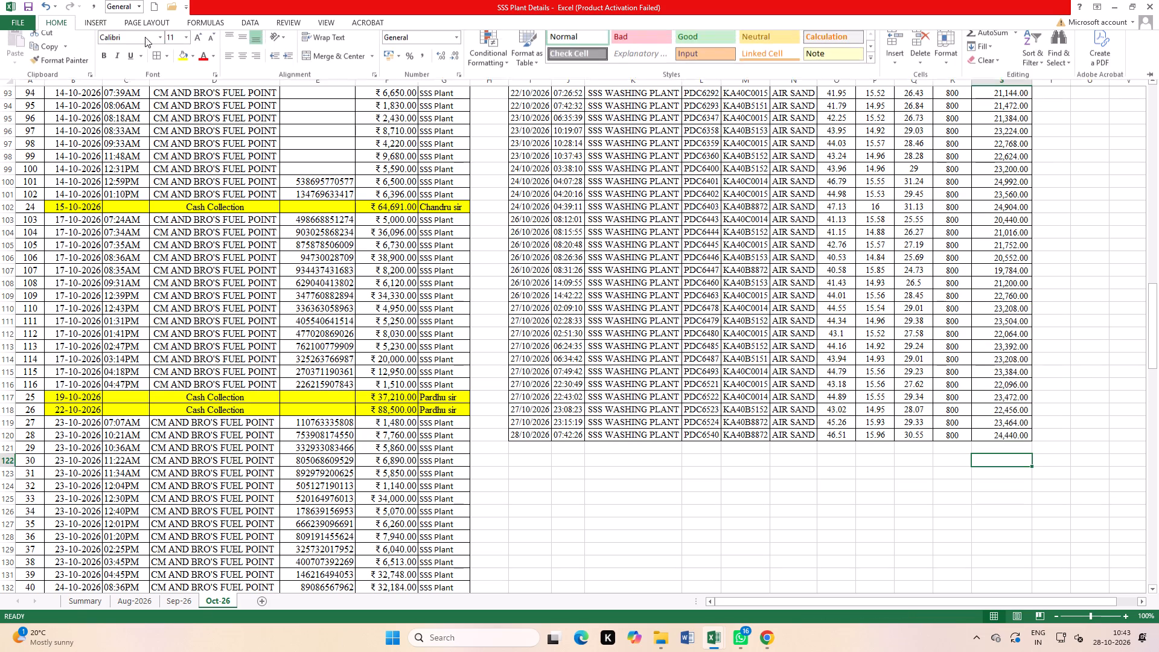
click(998, 37)
key(Return)
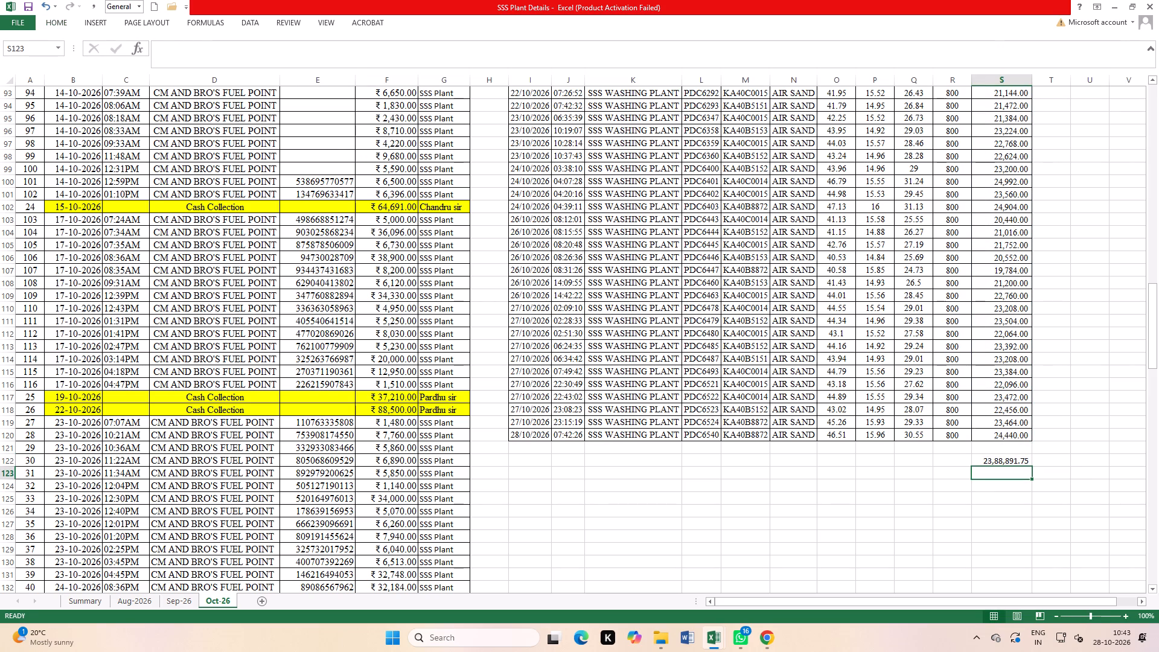
Copy the total formula from S122 into Q122 to total the dispatch quantities.
click(910, 462)
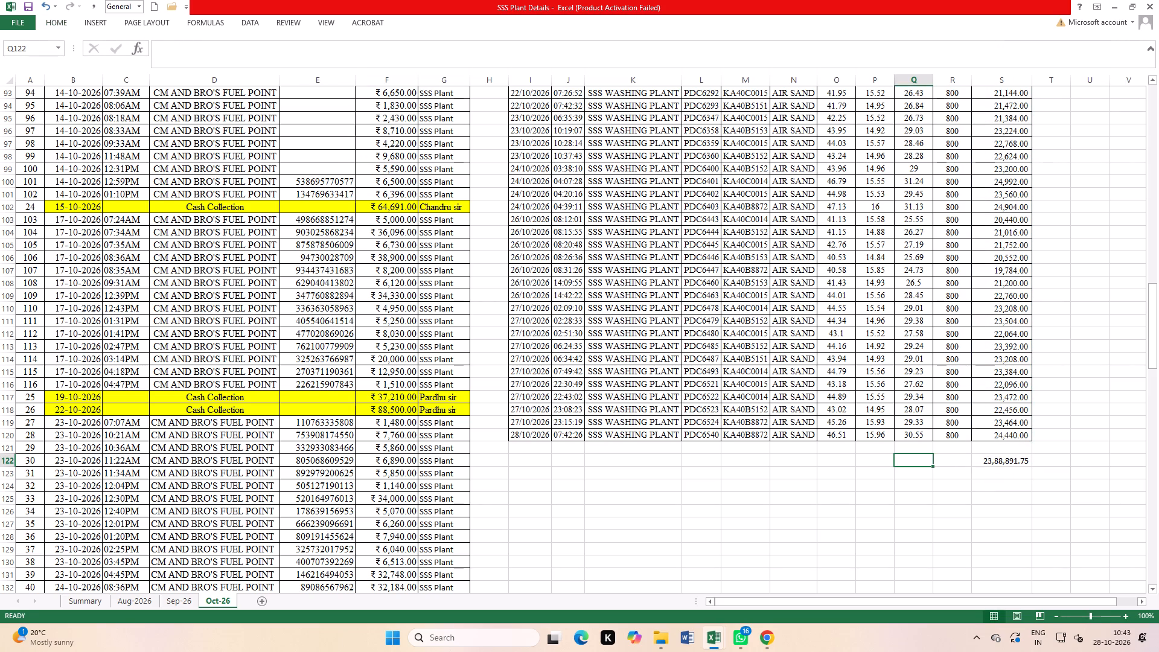
click(1007, 463)
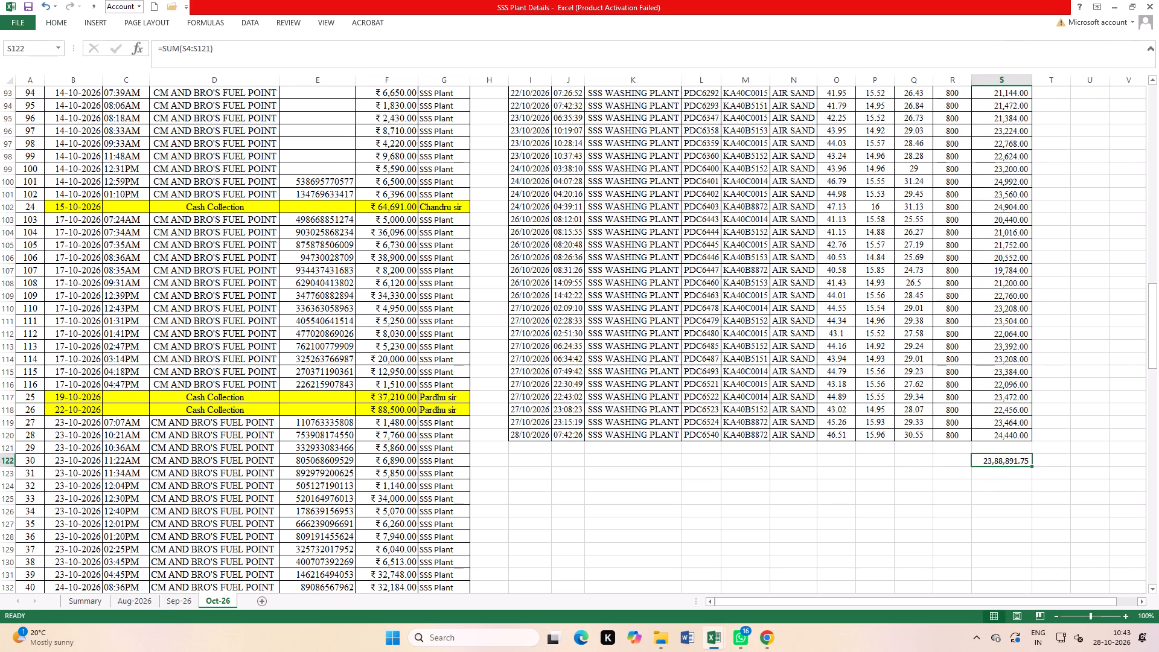
key(ctrl+c)
click(927, 462)
key(ctrl+v)
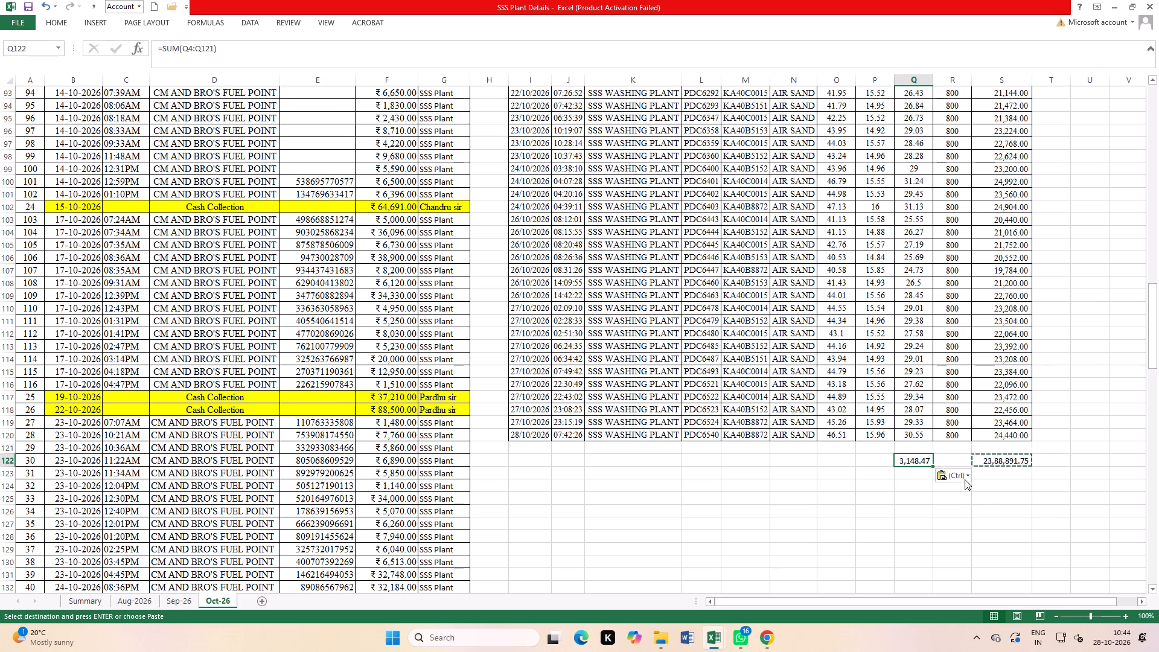
Save the SSS Plant Details workbook.
click(1003, 507)
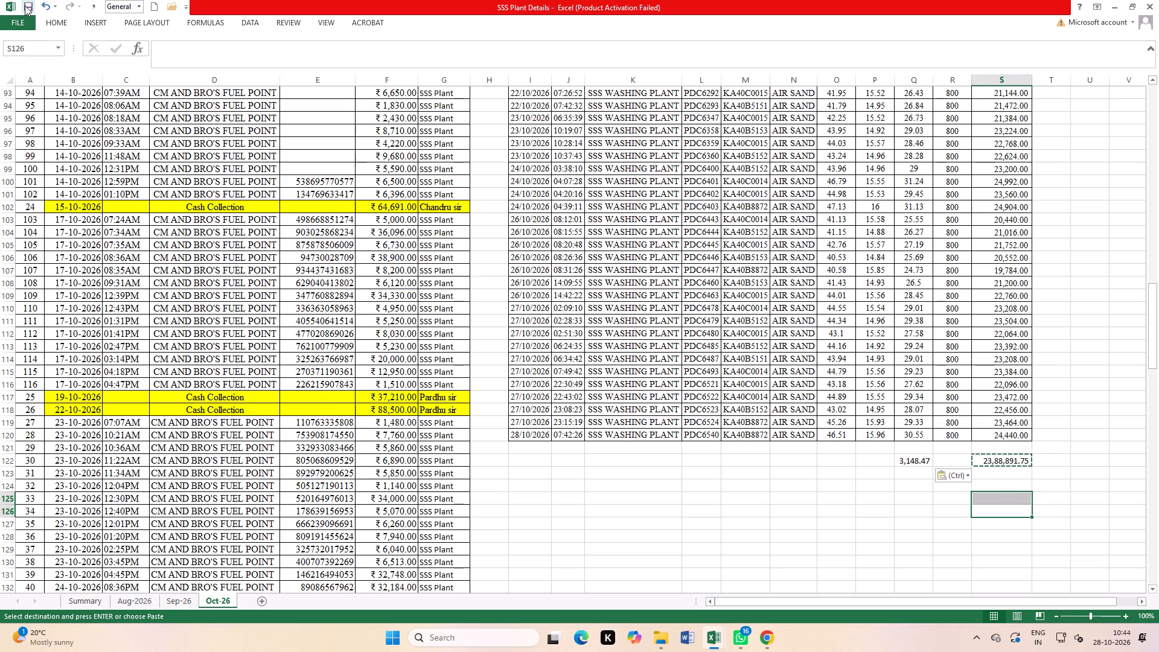
double_click(25, 5)
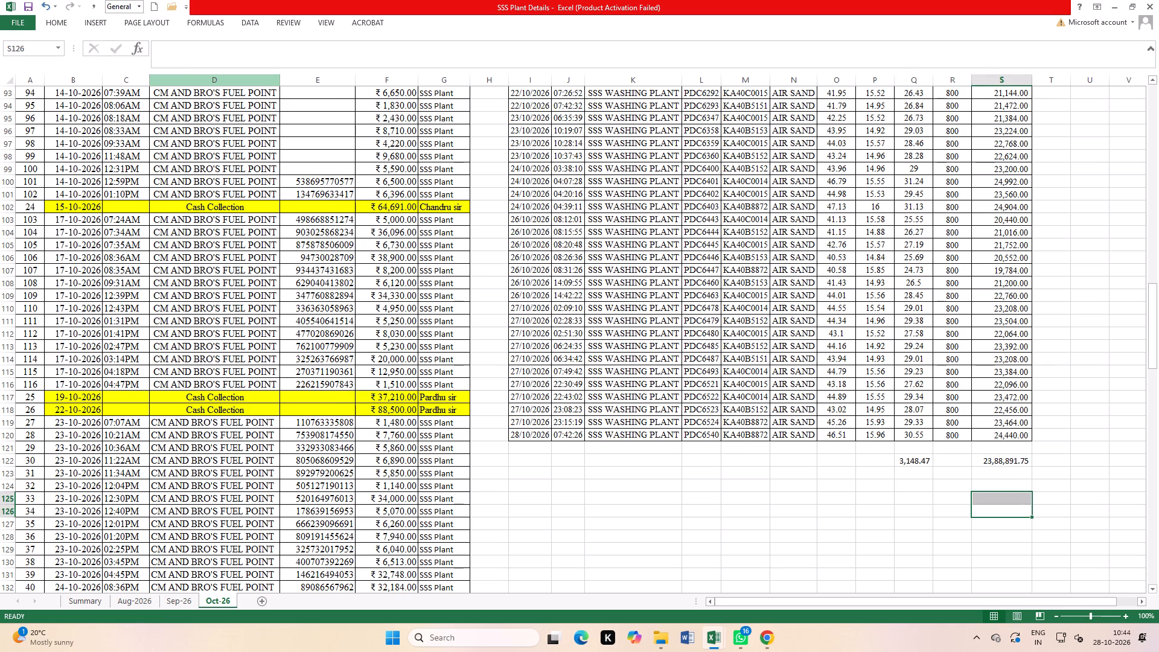
Check the sum of the 800-rate dispatch quantities in Q70 through Q120 on the Oct-26 sheet.
scroll(912, 260, up, 8)
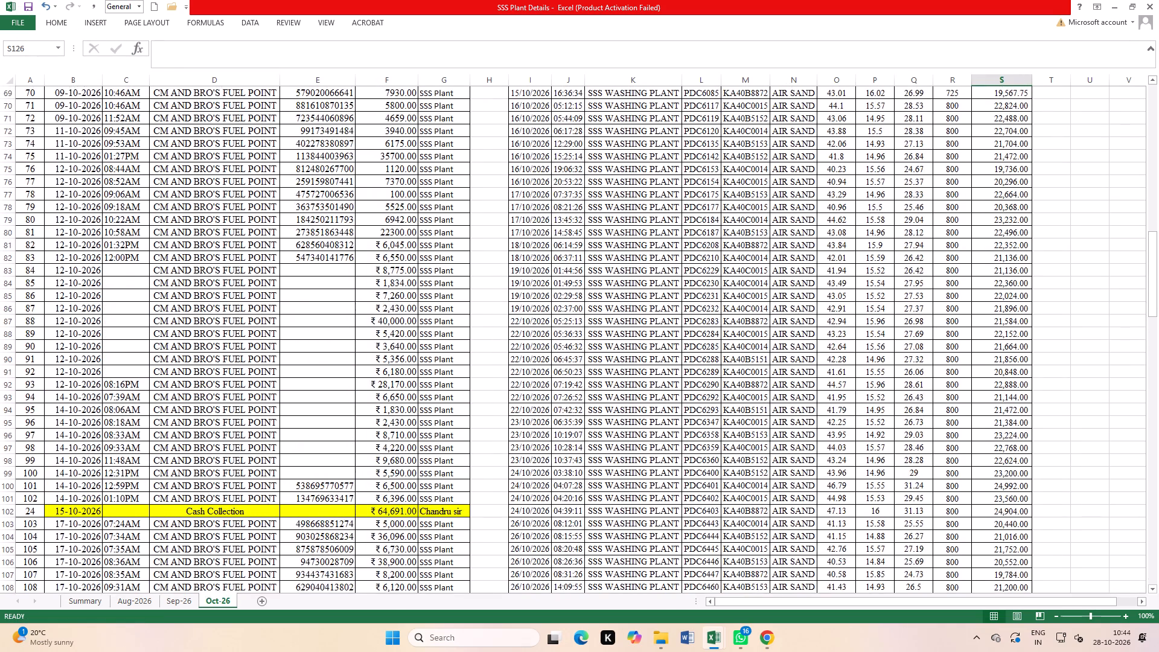
scroll(943, 229, up, 3)
drag(909, 223, 913, 437)
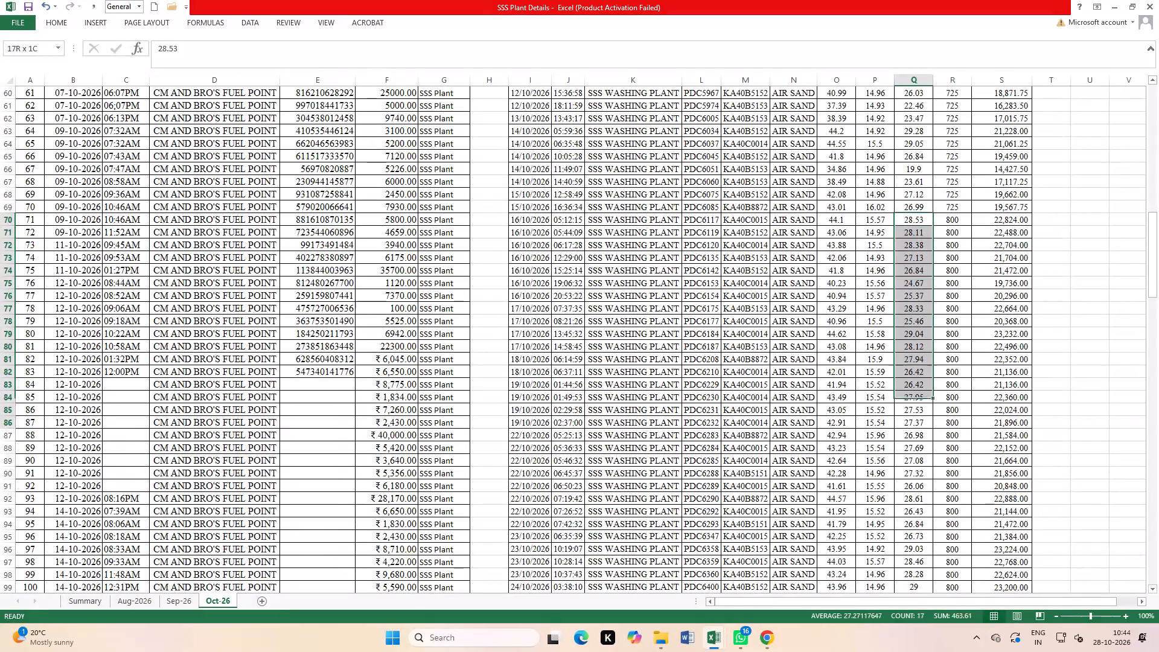
drag(913, 437, 903, 612)
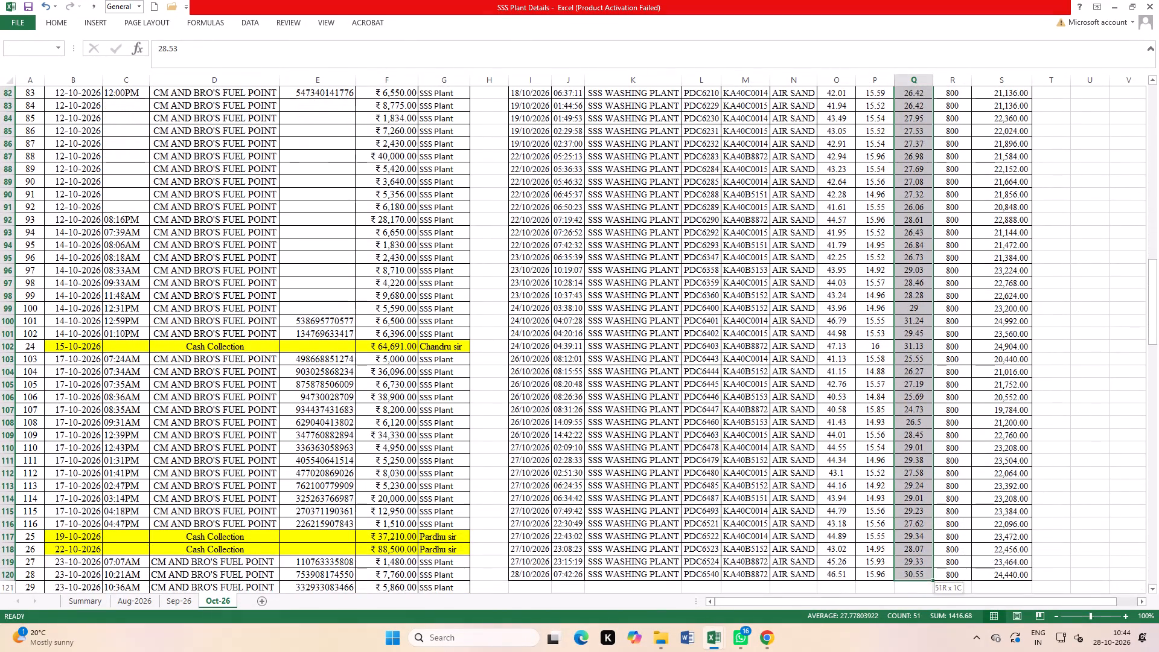
drag(903, 612, 913, 567)
scroll(963, 508, down, 1)
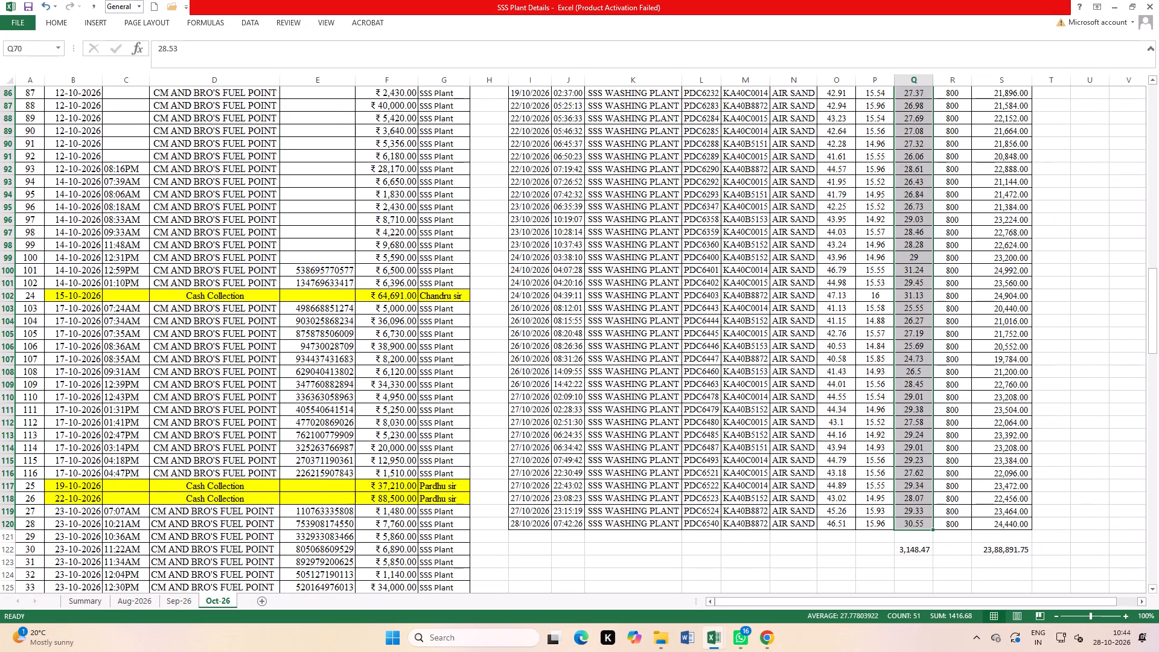
On the Summary sheet, change the second Oct-2026 supply amount in D7 to =1416.68*800.
click(73, 599)
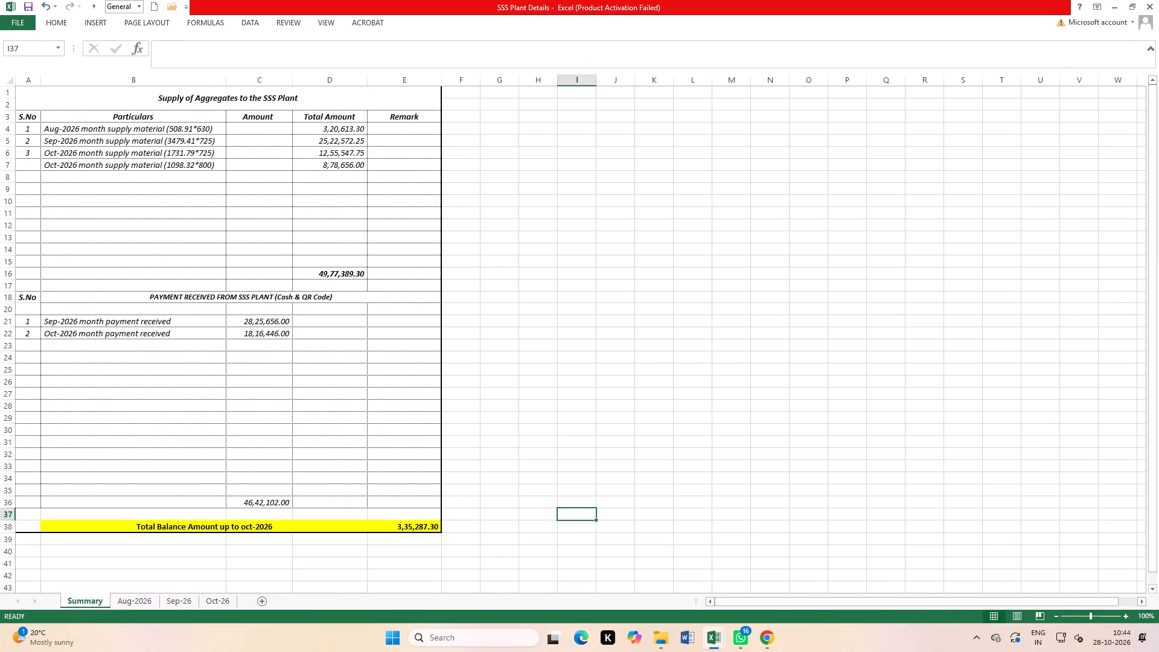
double_click(337, 165)
click(328, 165)
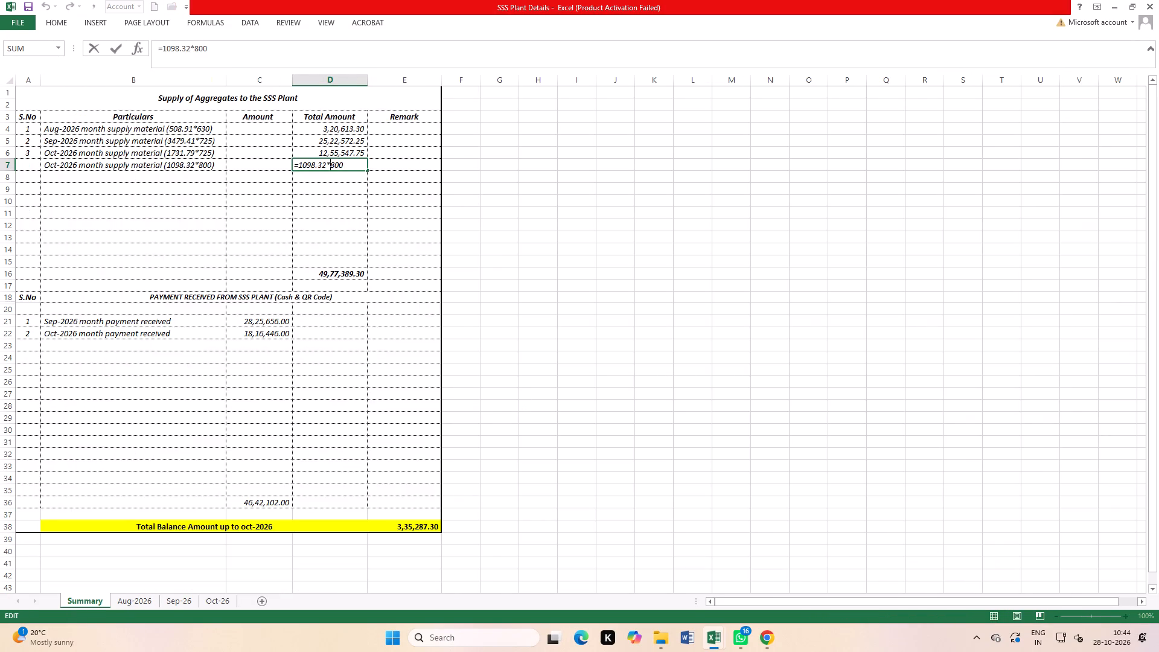
key(Left)
key(BackSpace)
key(BackSpace)
key(BackSpace)
key(BackSpace)
key(BackSpace)
key(BackSpace)
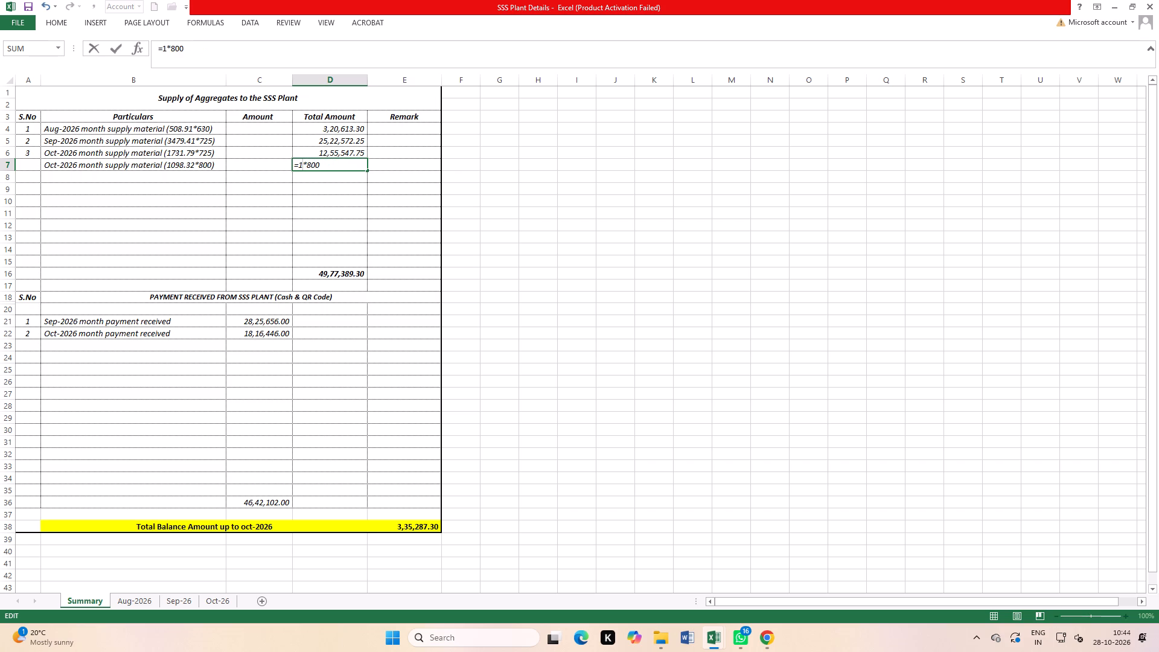
text(416.68)
key(Return)
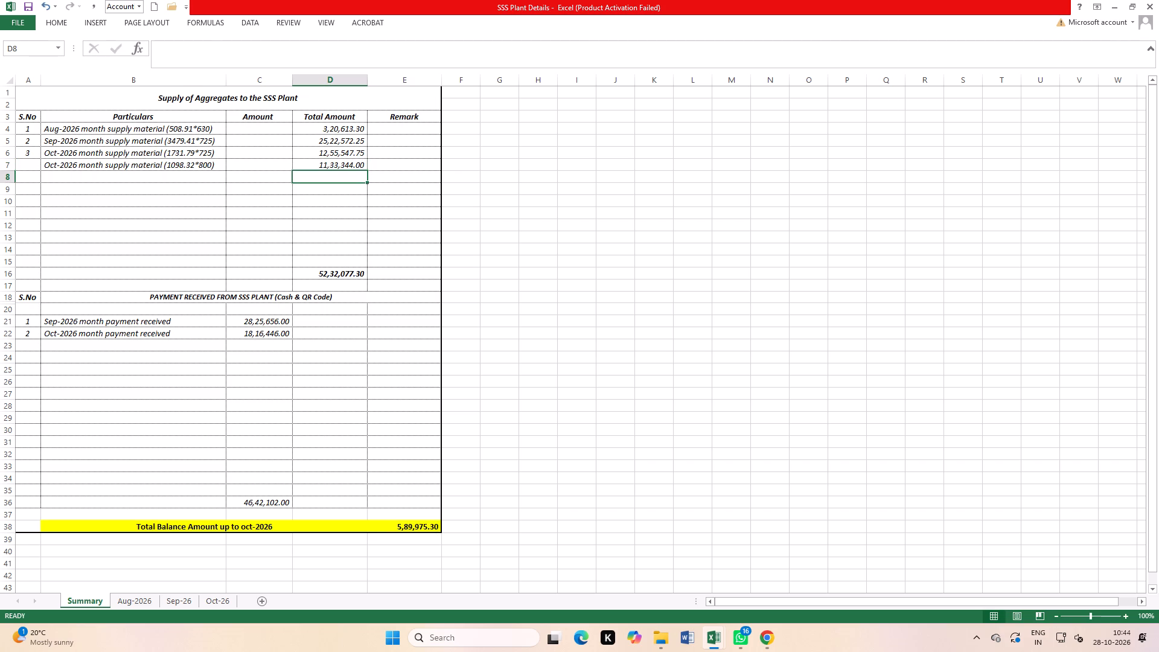
Update the description in B7 to read Oct-2026 month supply material (1416.68*800).
double_click(199, 161)
click(193, 165)
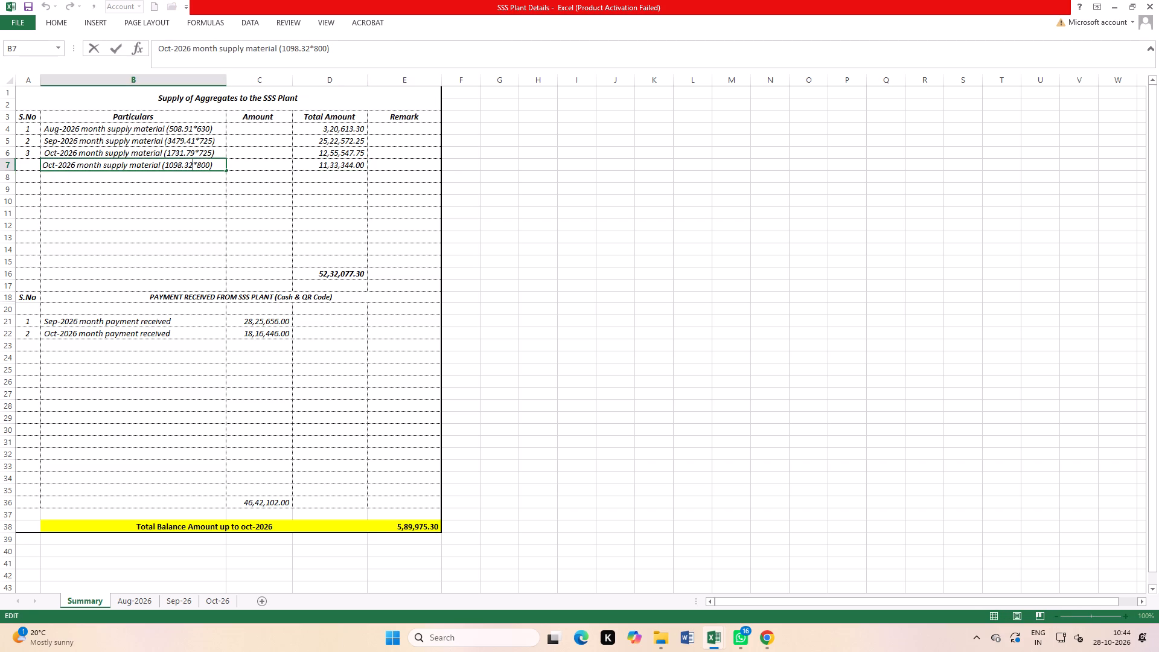
key(BackSpace)
key(BackSpace)
key(BackSpace)
key(BackSpace)
key(BackSpace)
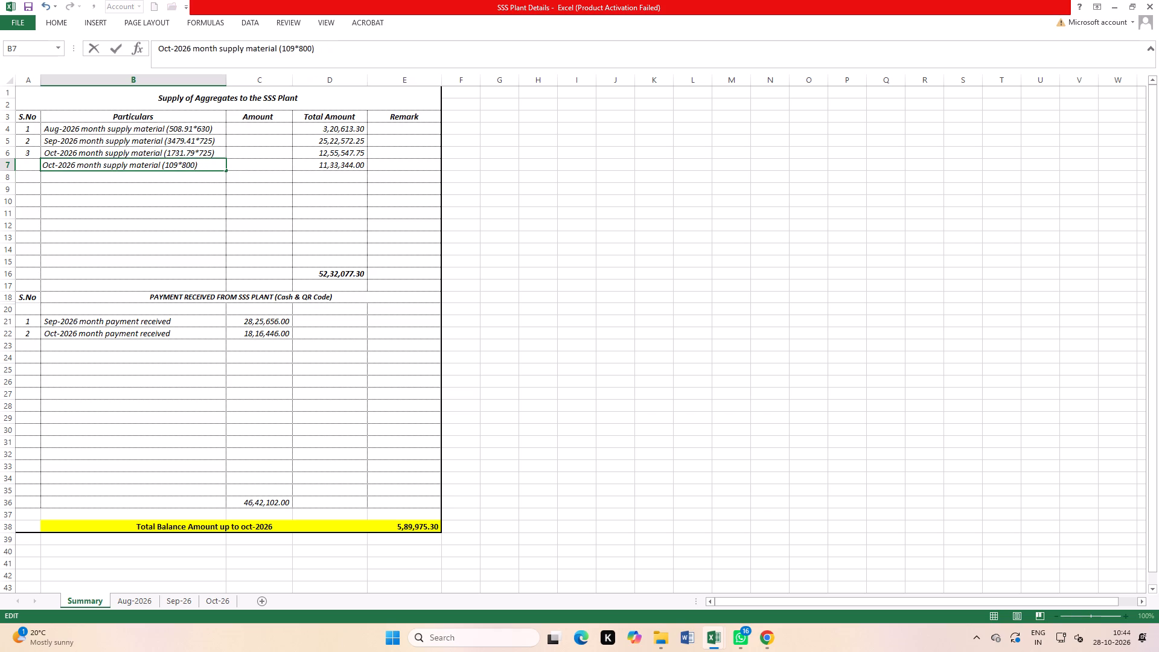
key(BackSpace)
text(416.68)
key(Return)
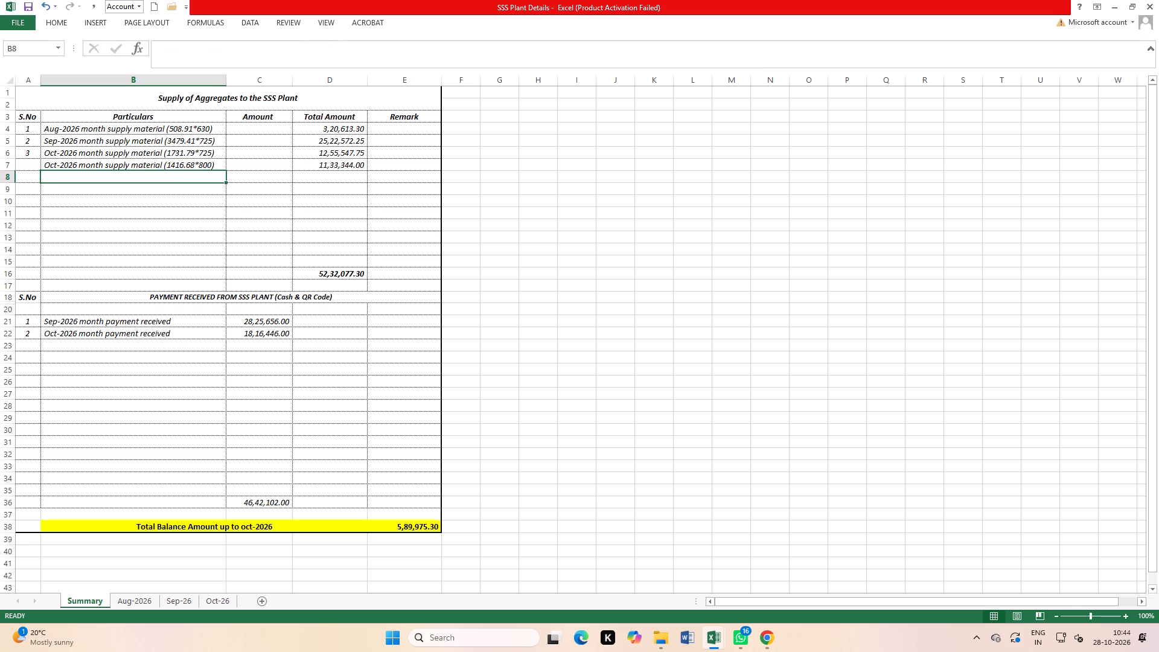
Save the workbook with the updated supply entry.
click(297, 257)
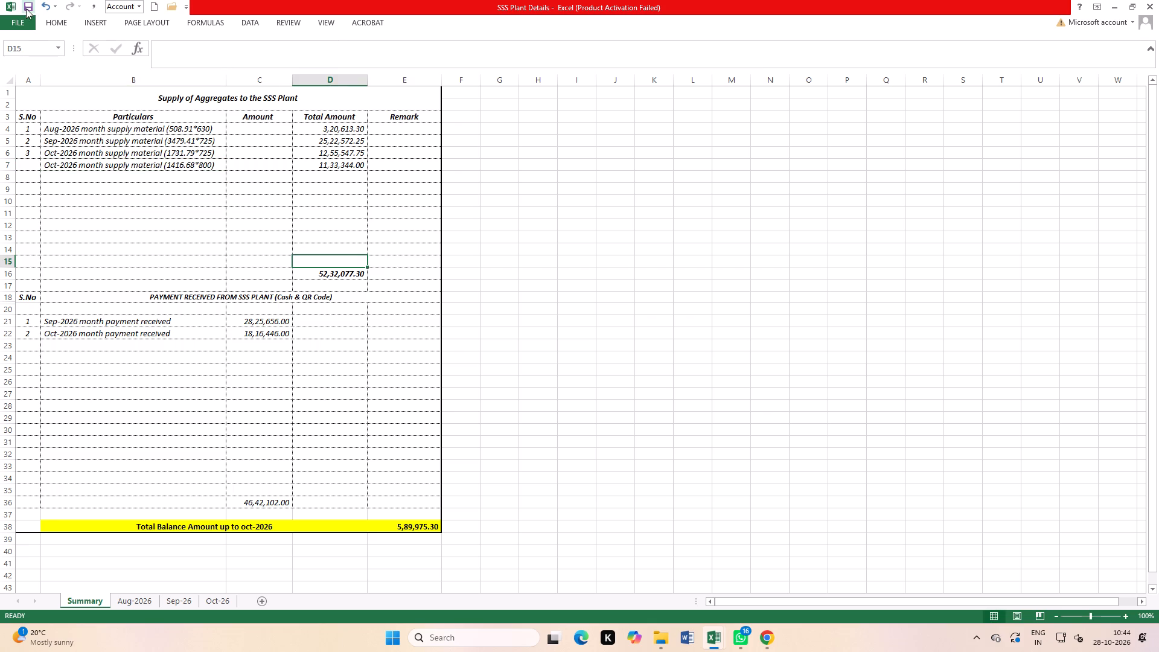
double_click(25, 8)
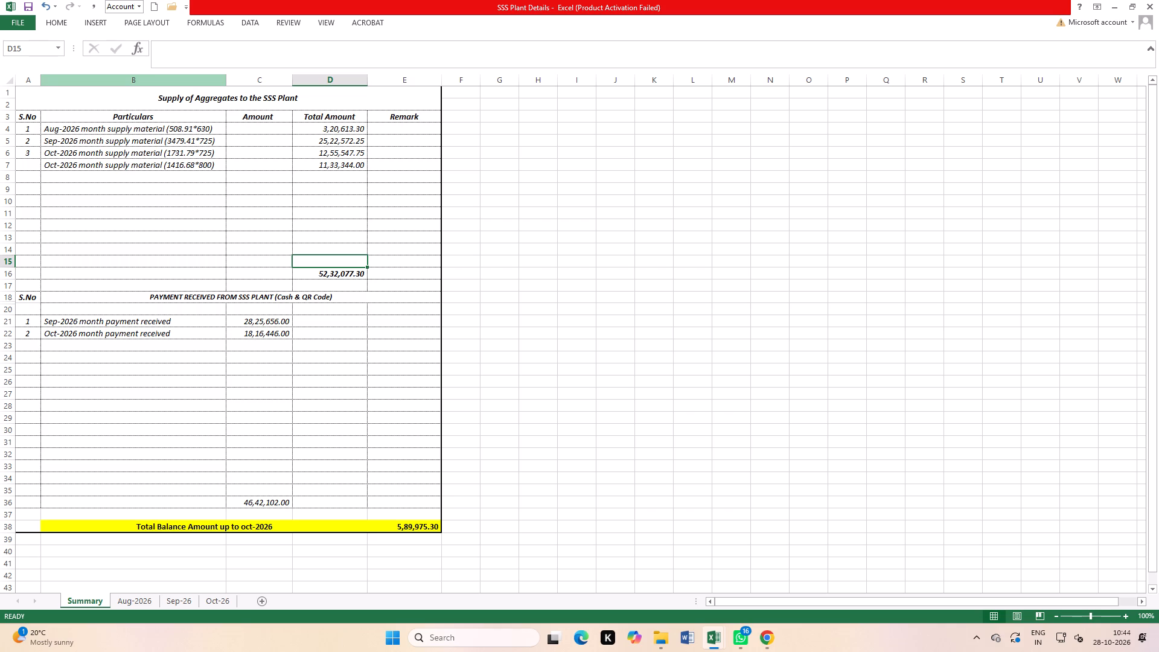
Replace the Oct-2026 month payment received in C22 with a link to the payments total in F158 of the Oct-26 sheet.
double_click(264, 334)
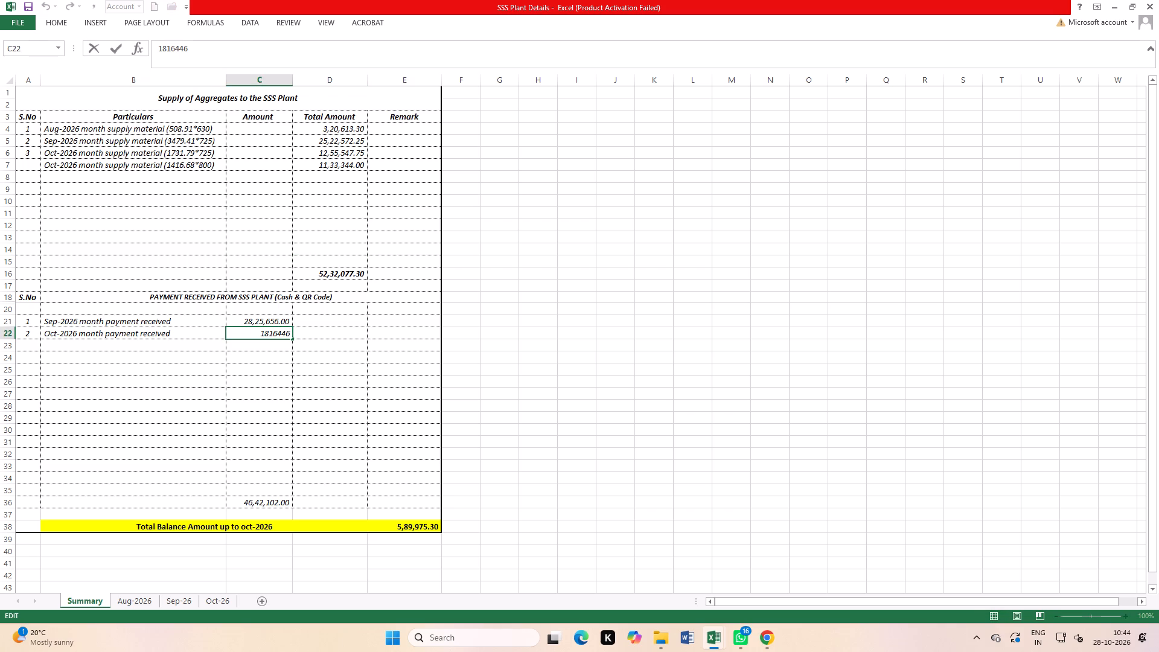
drag(258, 334, 300, 333)
key(Delete)
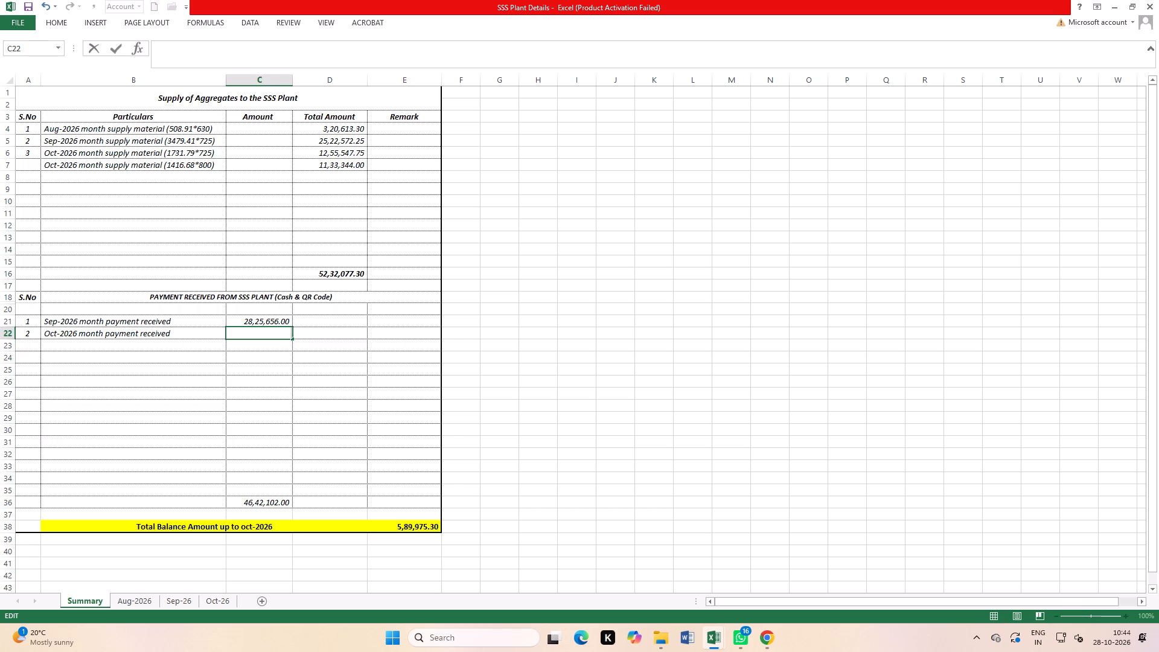
click(314, 434)
click(269, 331)
key(equal)
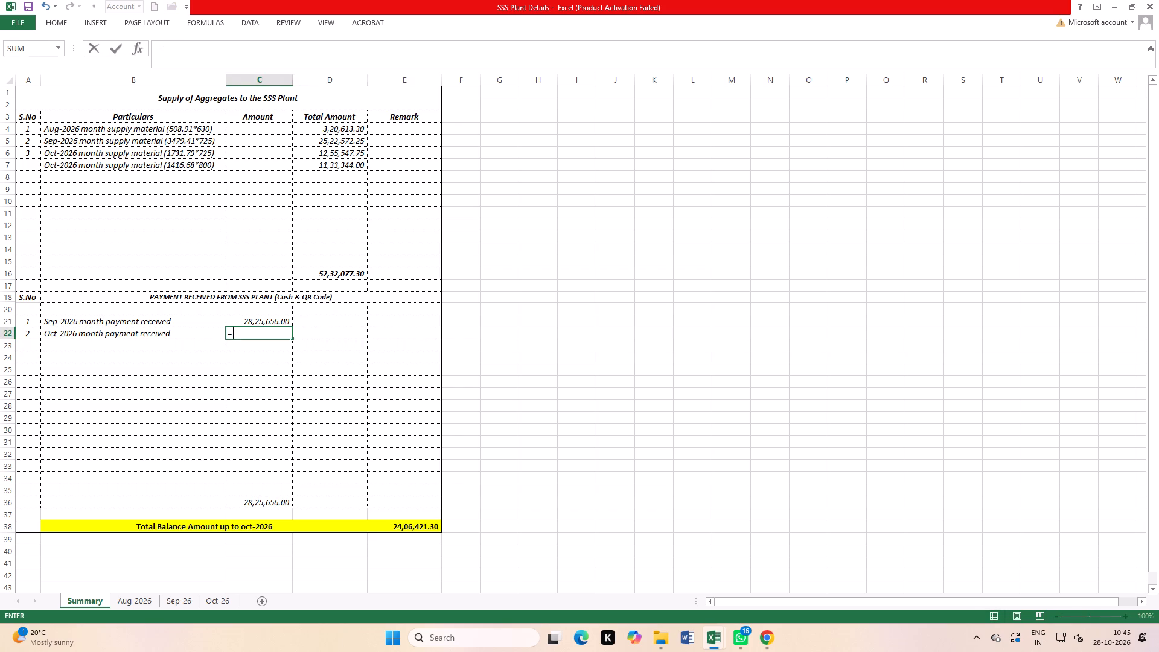
drag(214, 603, 214, 596)
scroll(305, 452, down, 11)
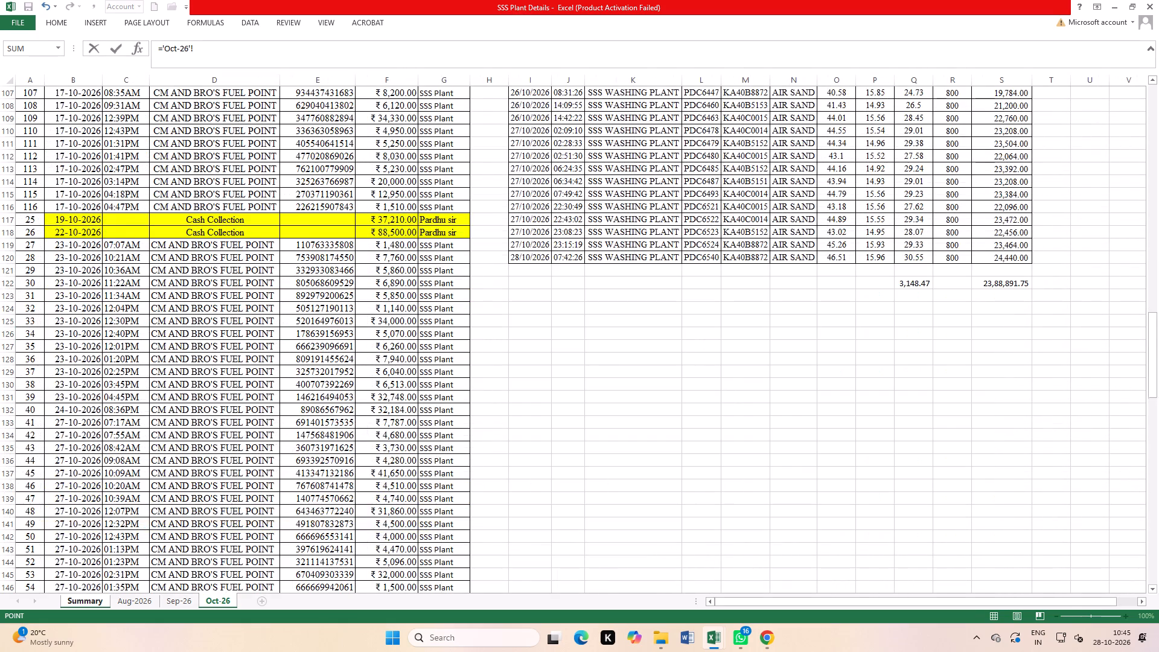
scroll(368, 444, down, 4)
click(377, 433)
key(Return)
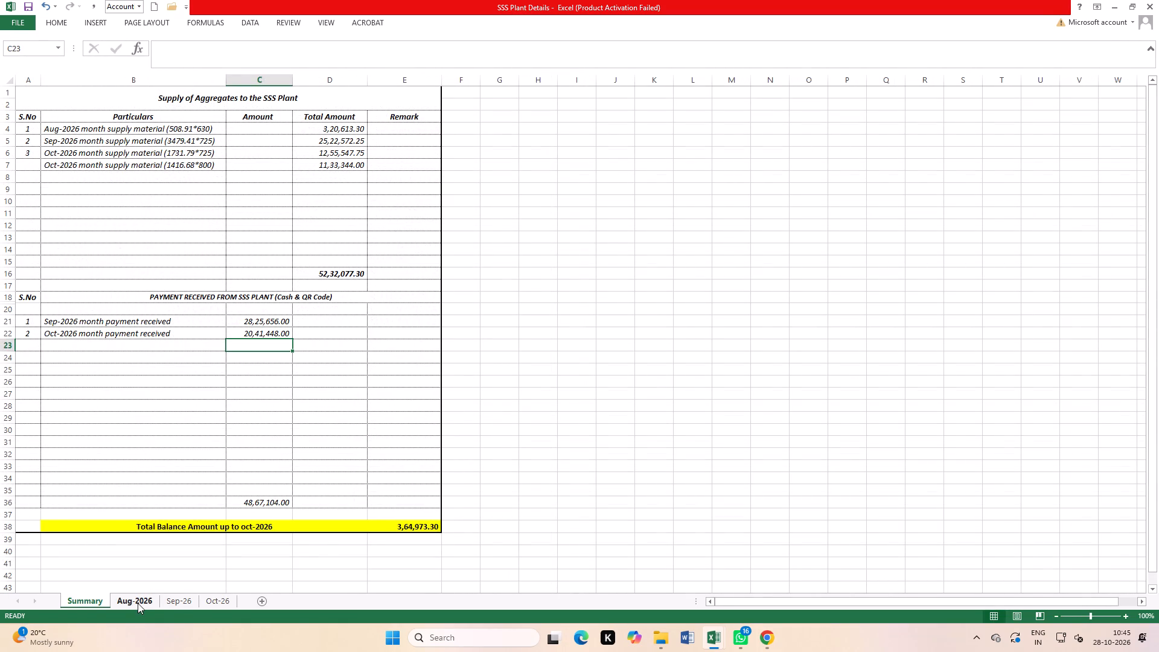
Check the payments total formula in F158 on the Oct-26 sheet, and return to the Summary sheet.
click(222, 606)
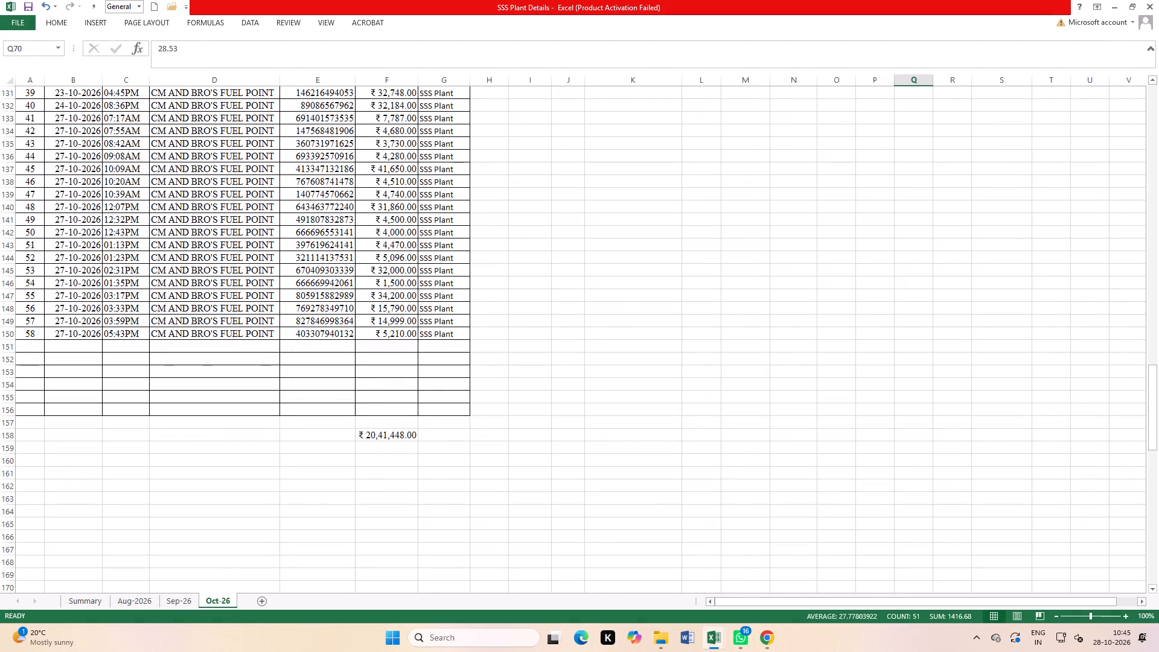
double_click(383, 436)
key(Return)
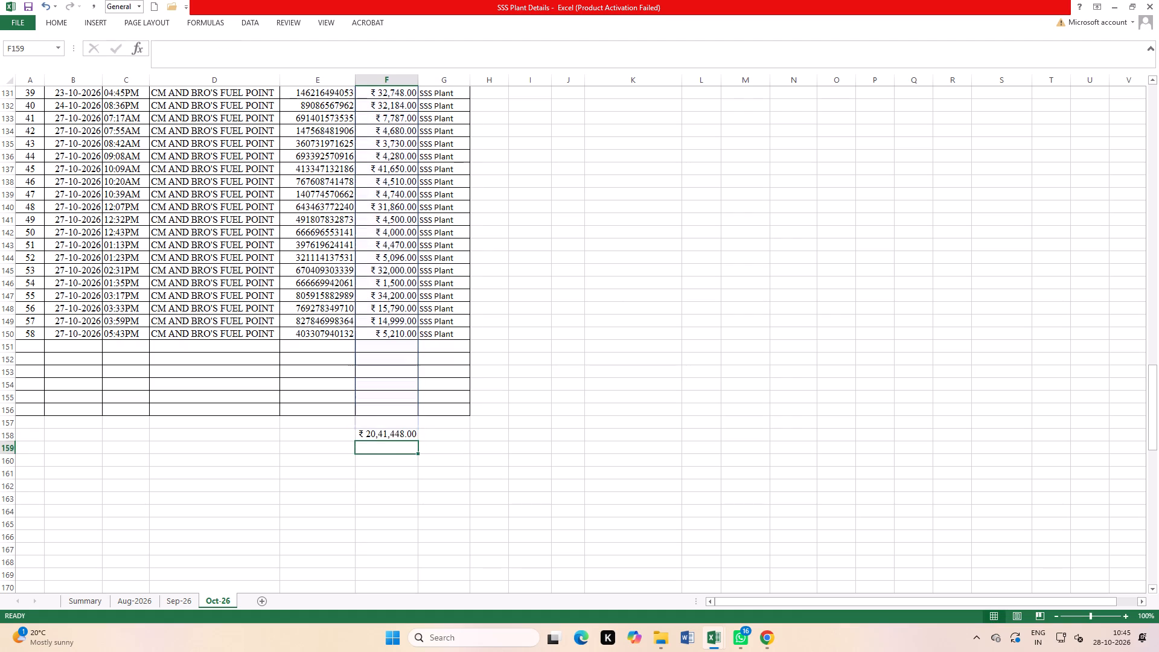
click(81, 593)
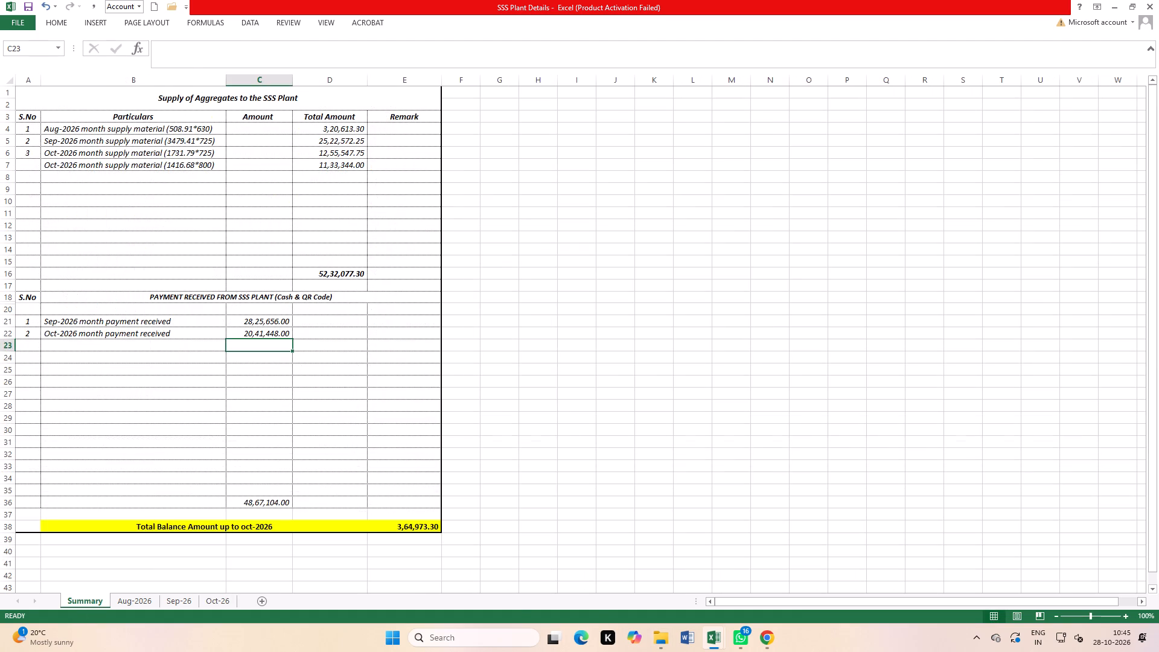
Save the workbook with the linked Oct-2026 payment.
click(604, 354)
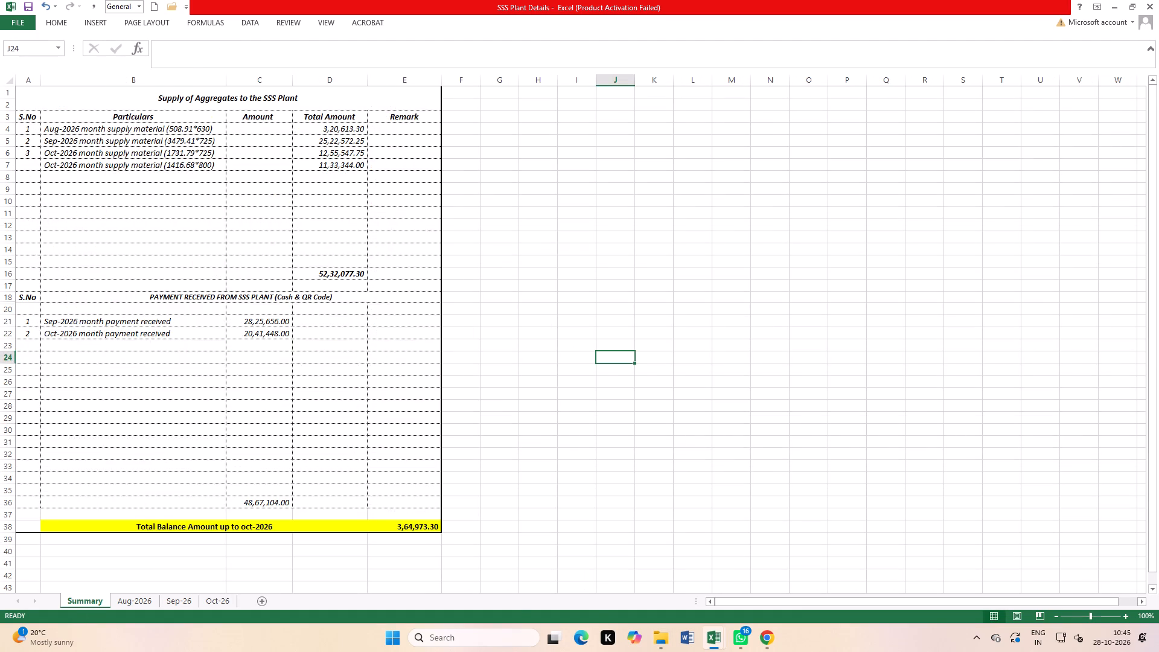
triple_click(28, 5)
click(28, 5)
Check the total payments formula in C36 on the Summary sheet and review the summary figures.
scroll(369, 400, down, 1)
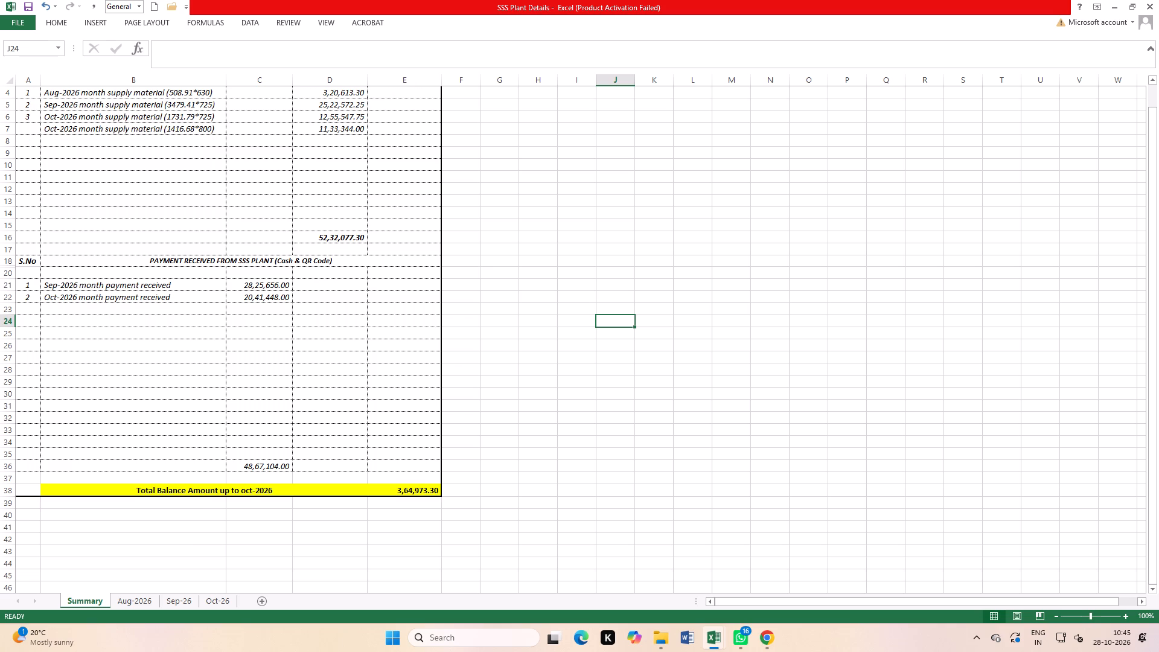
double_click(273, 466)
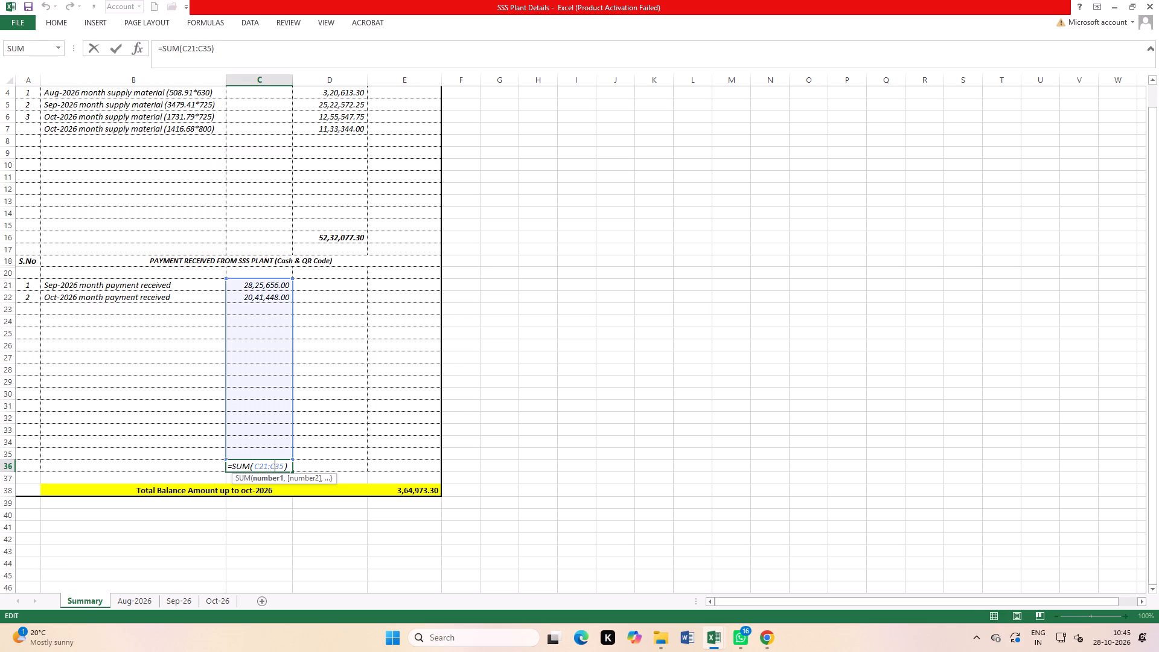
key(Return)
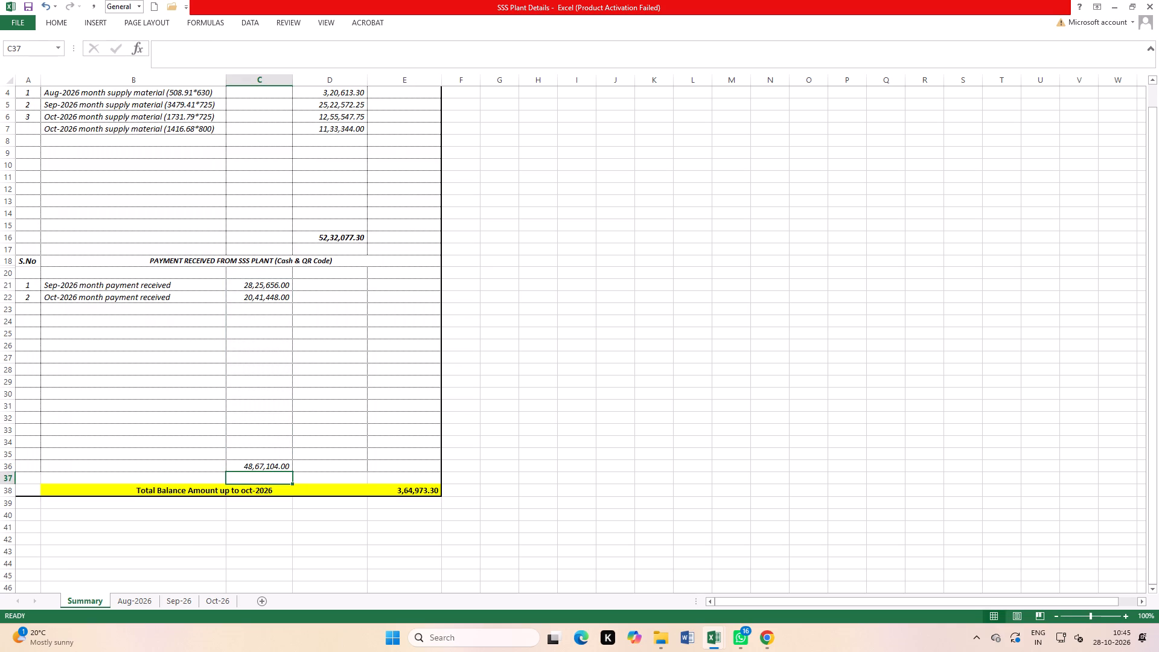
double_click(264, 468)
key(Return)
click(520, 298)
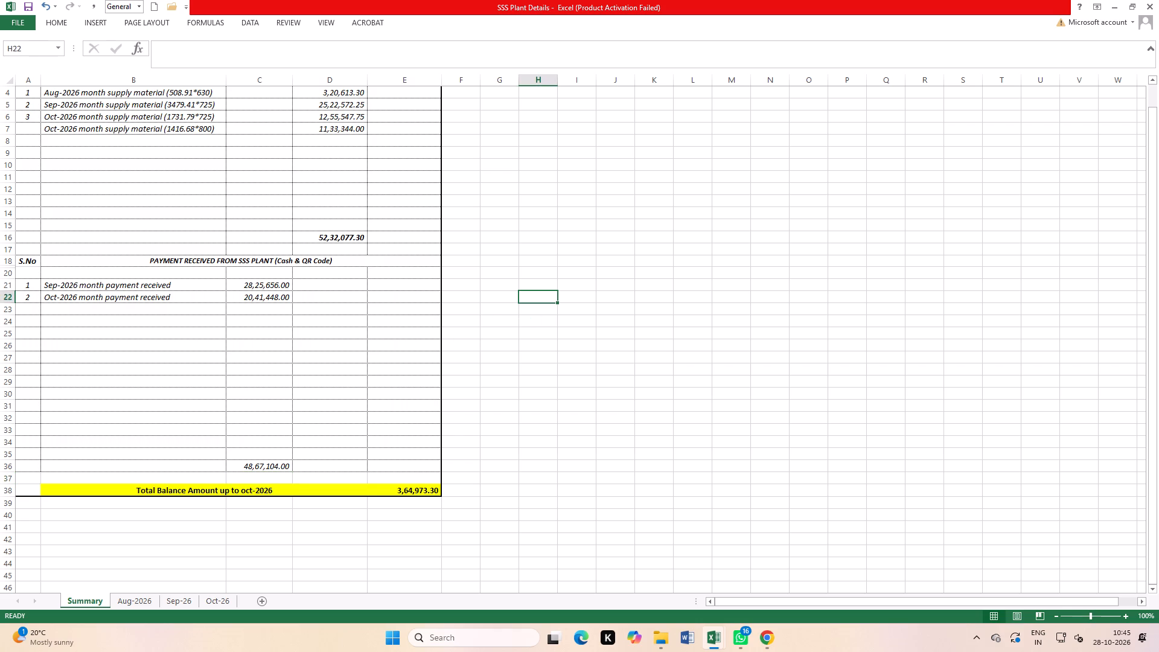
scroll(430, 290, up, 3)
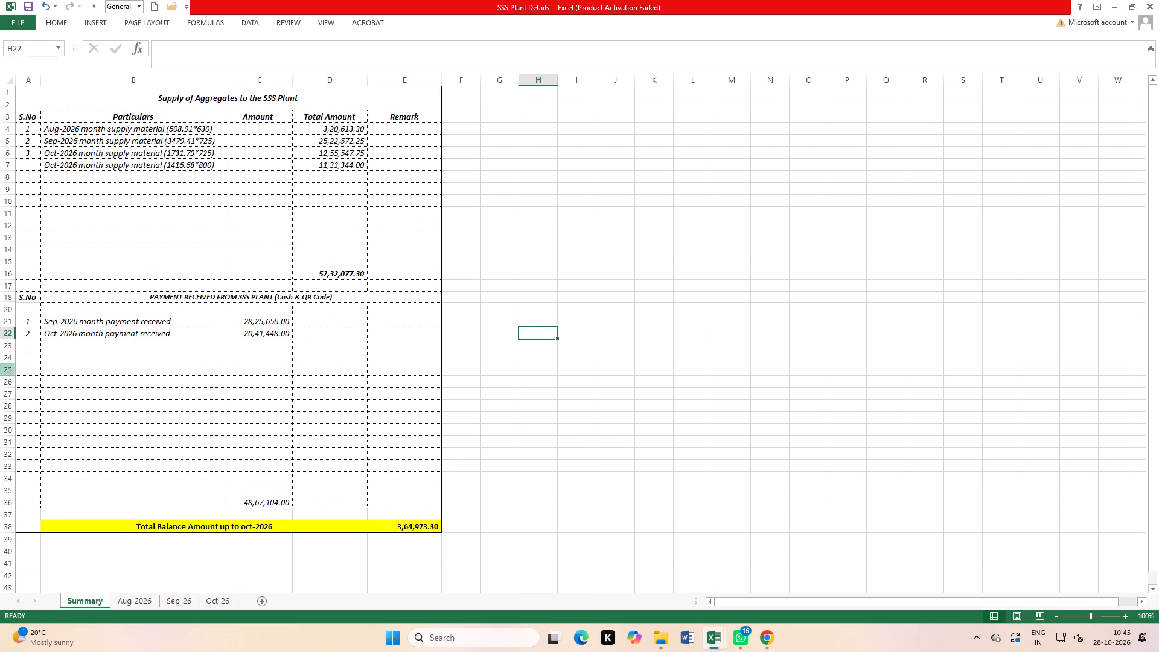
Close the SSS Plant Details workbook, saving the changes.
click(1158, 0)
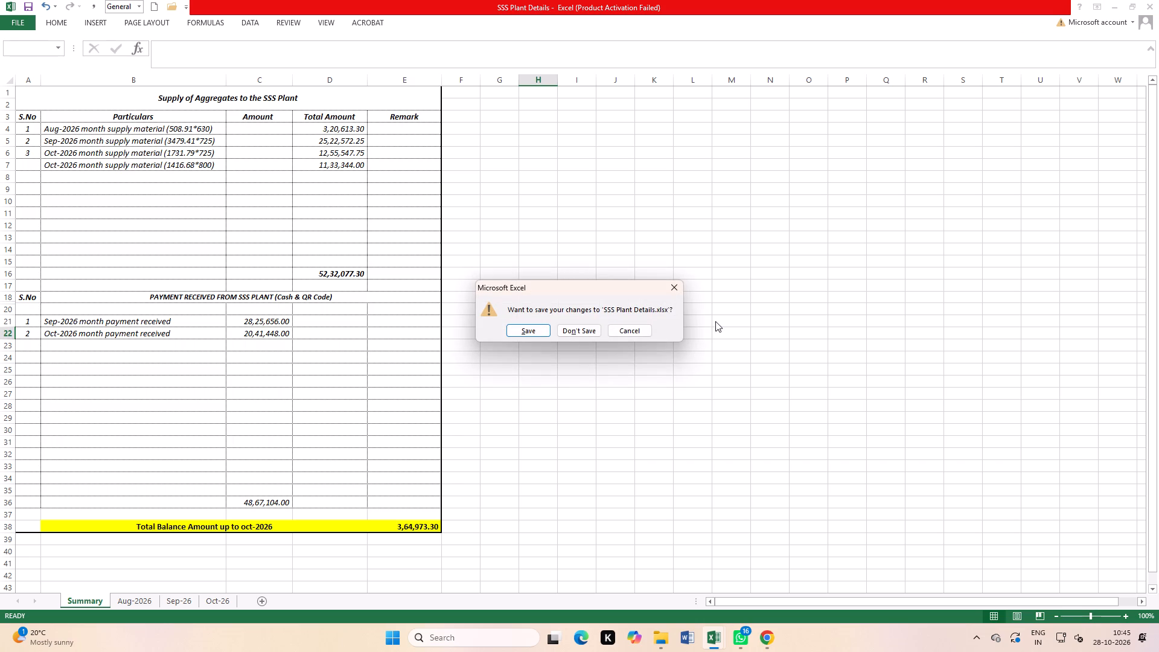
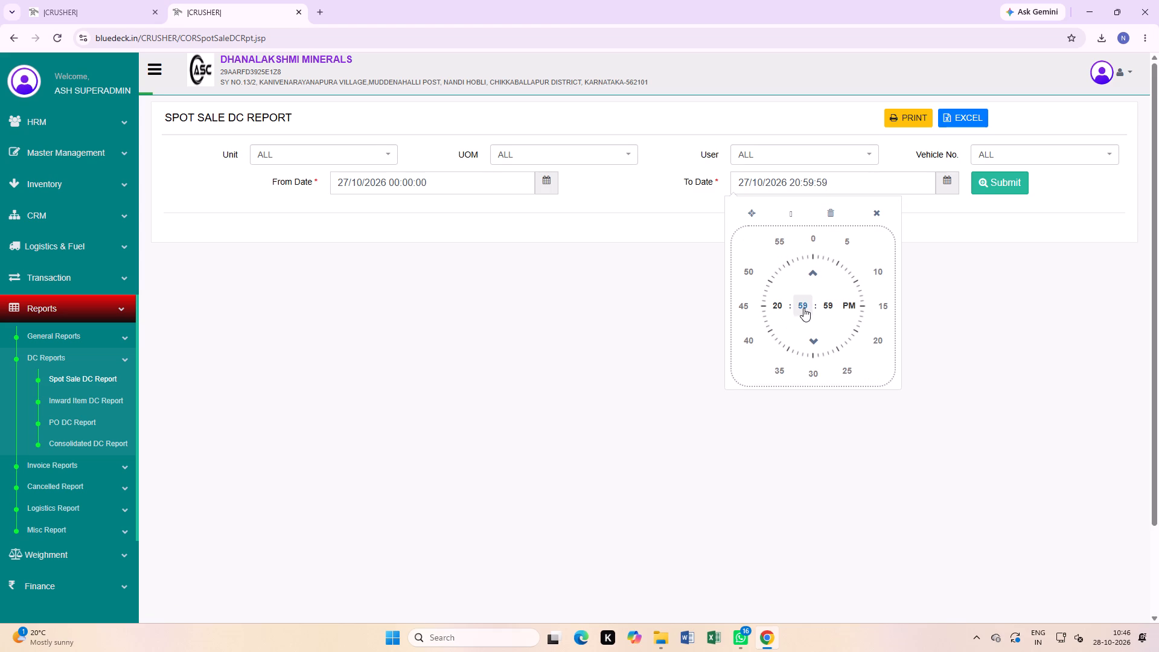
Generate the Spot Sale DC report with the To Date set to 27/10/2026 20:00:00, and export it to Excel.
double_click(807, 245)
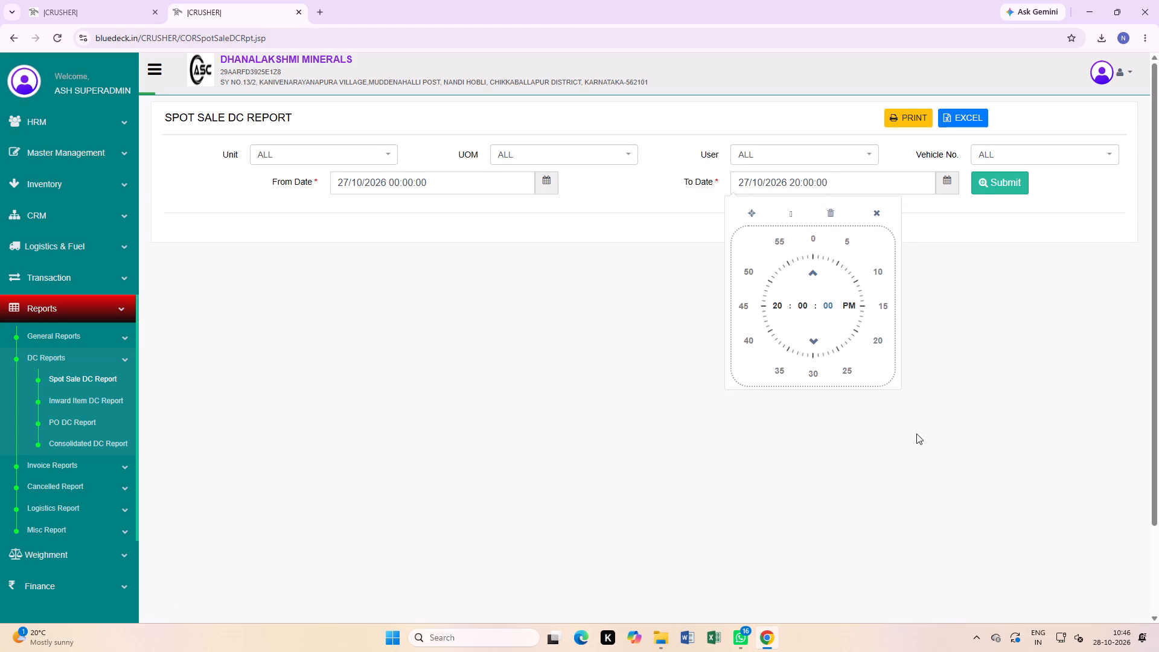
click(916, 433)
click(991, 185)
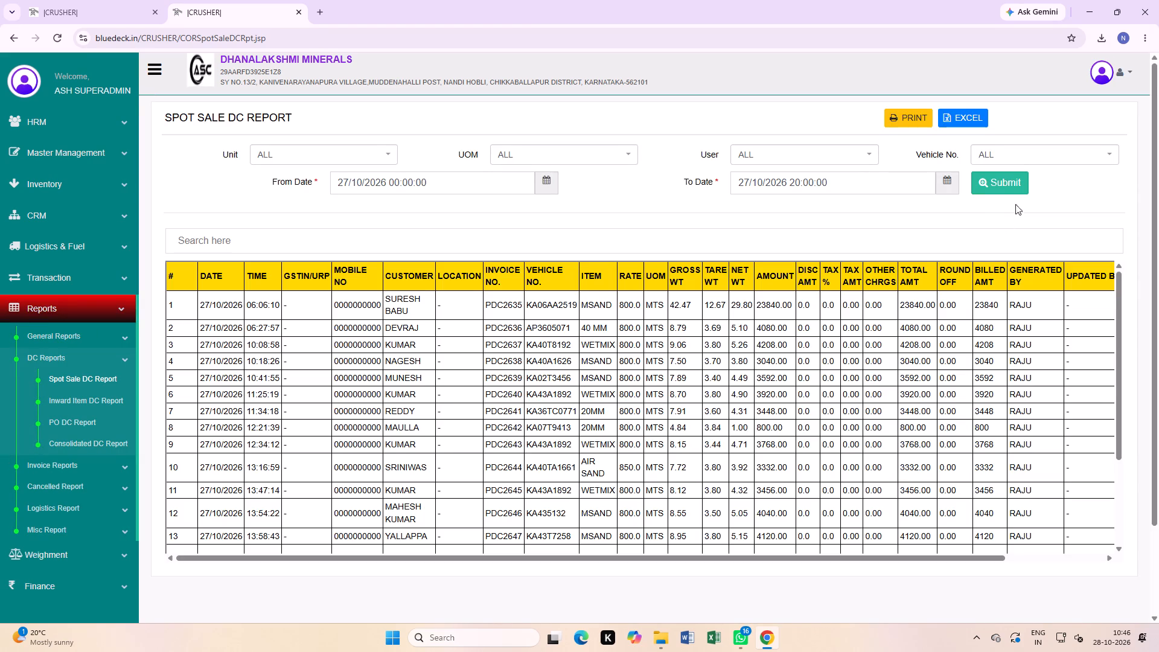
click(967, 118)
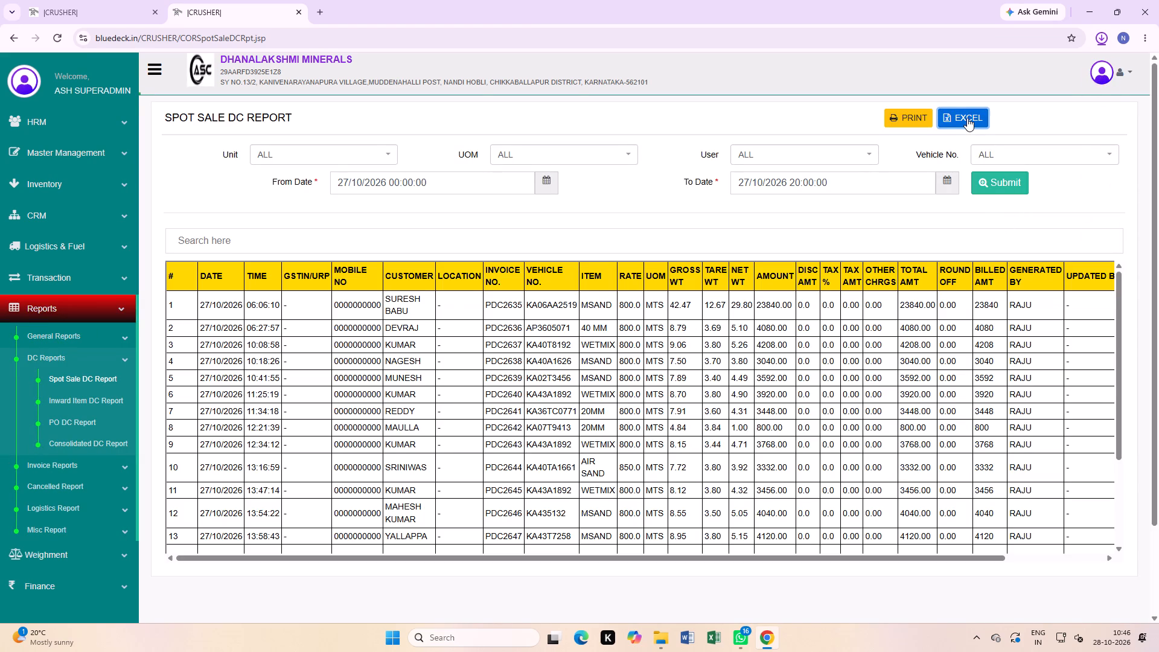
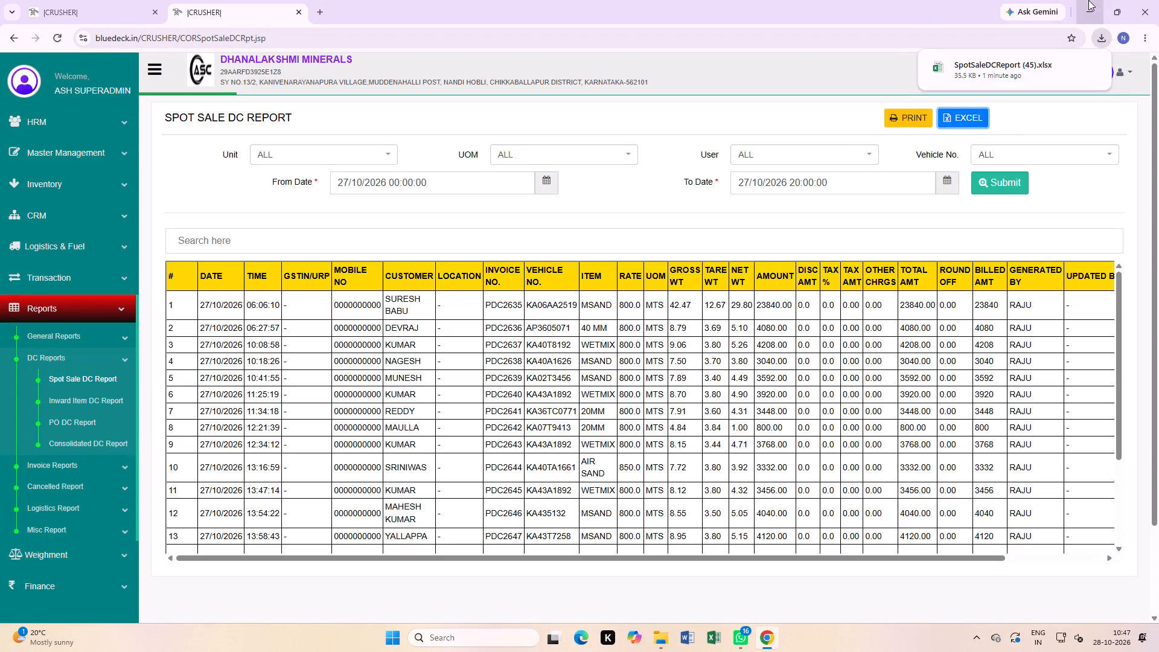
Open the exported SpotSaleDCReport (45) workbook in Excel, enable editing and dismiss the Office Activation Wizard.
scroll(788, 402, down, 9)
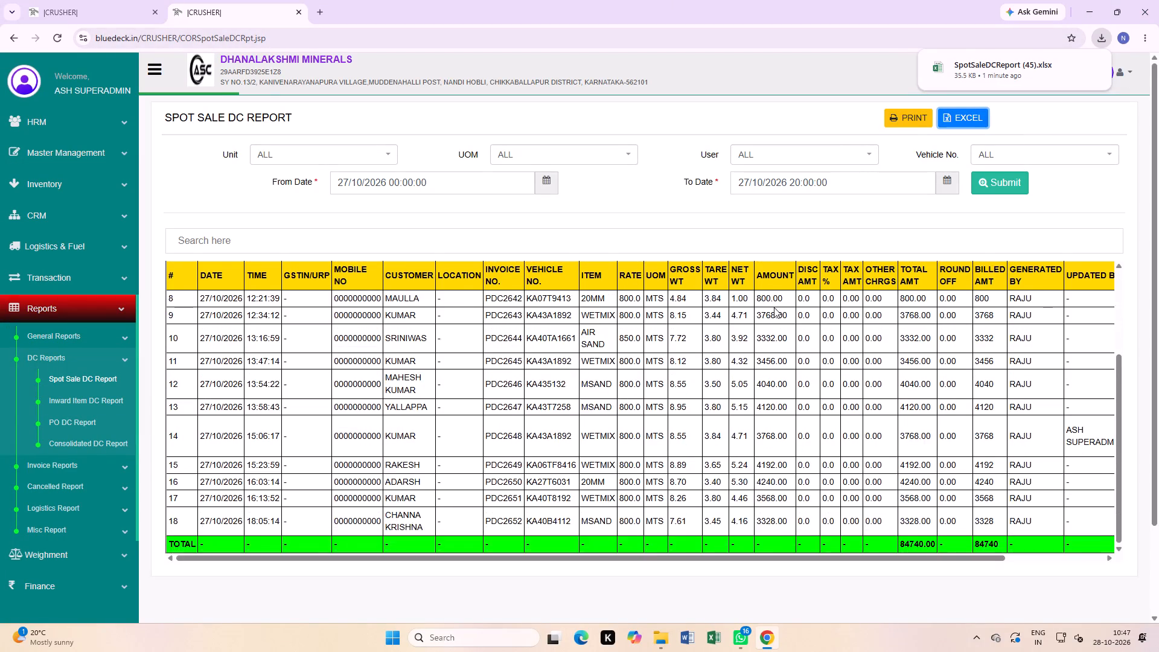
scroll(768, 297, up, 6)
scroll(794, 539, down, 4)
scroll(781, 401, up, 8)
scroll(845, 463, up, 7)
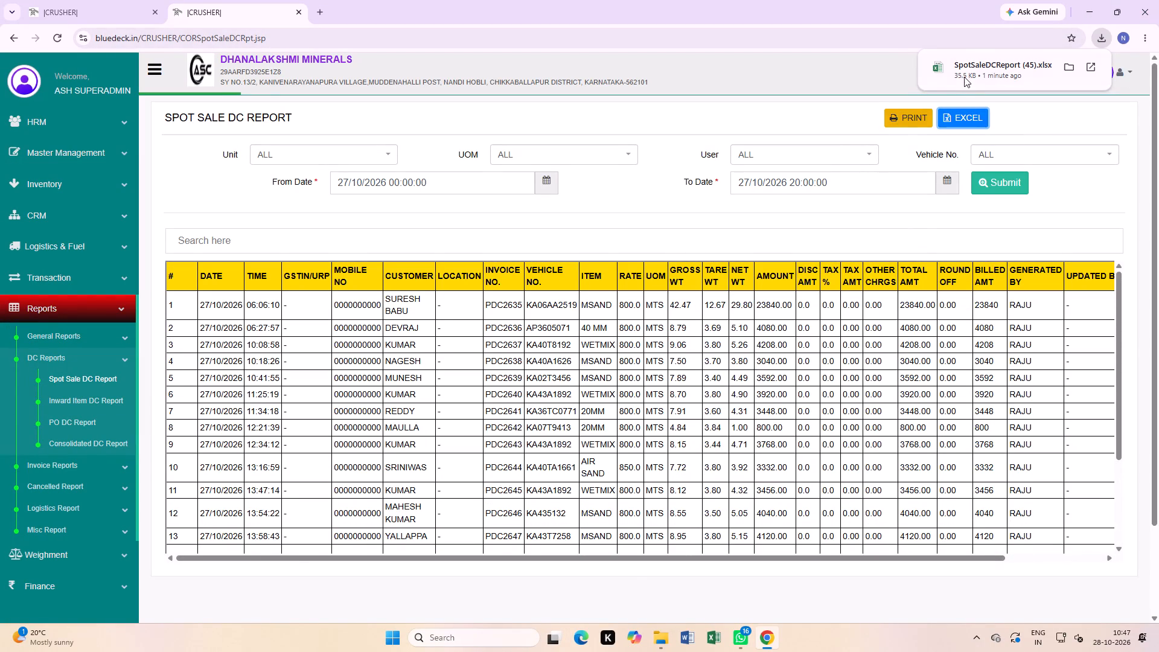
click(965, 75)
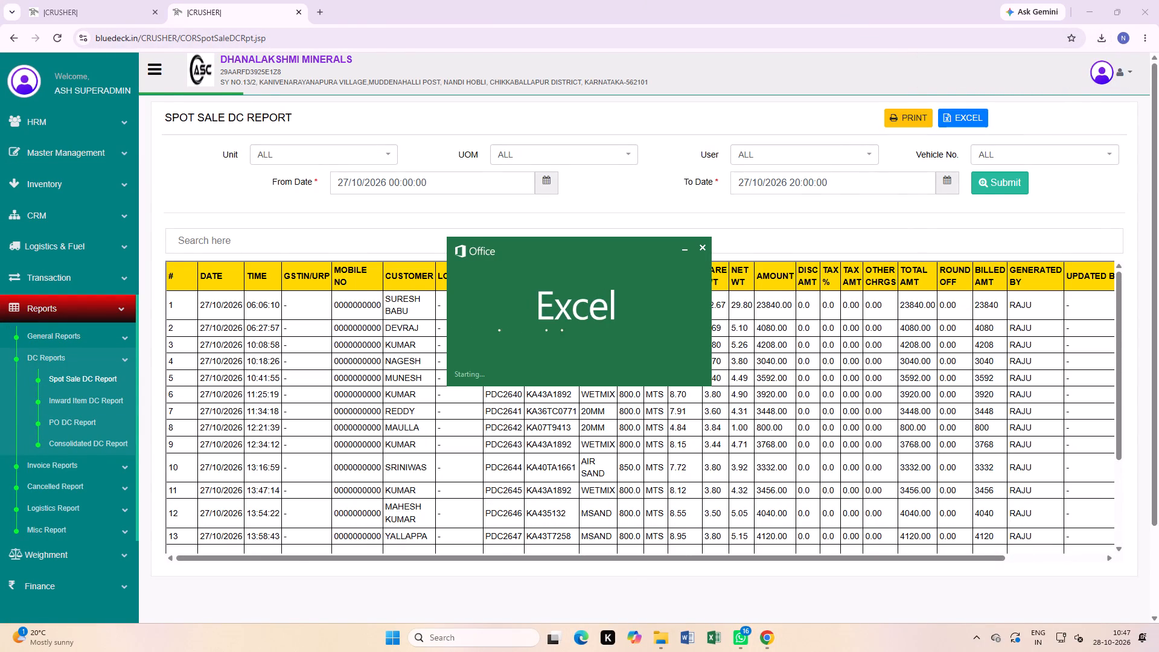
click(479, 41)
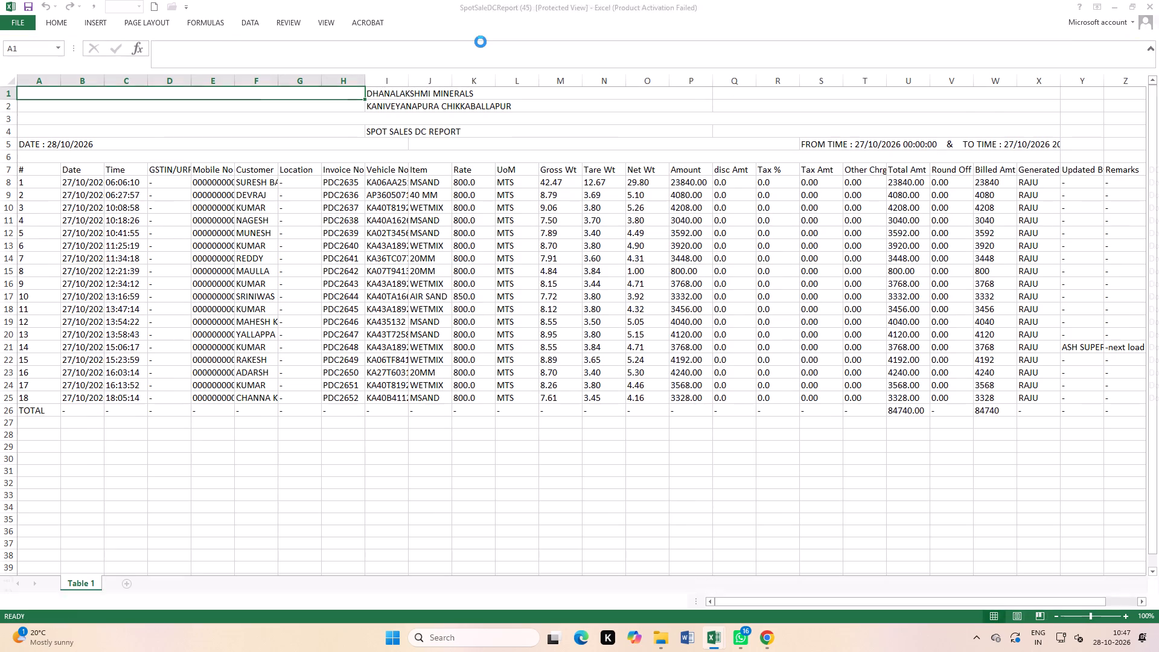
click(467, 272)
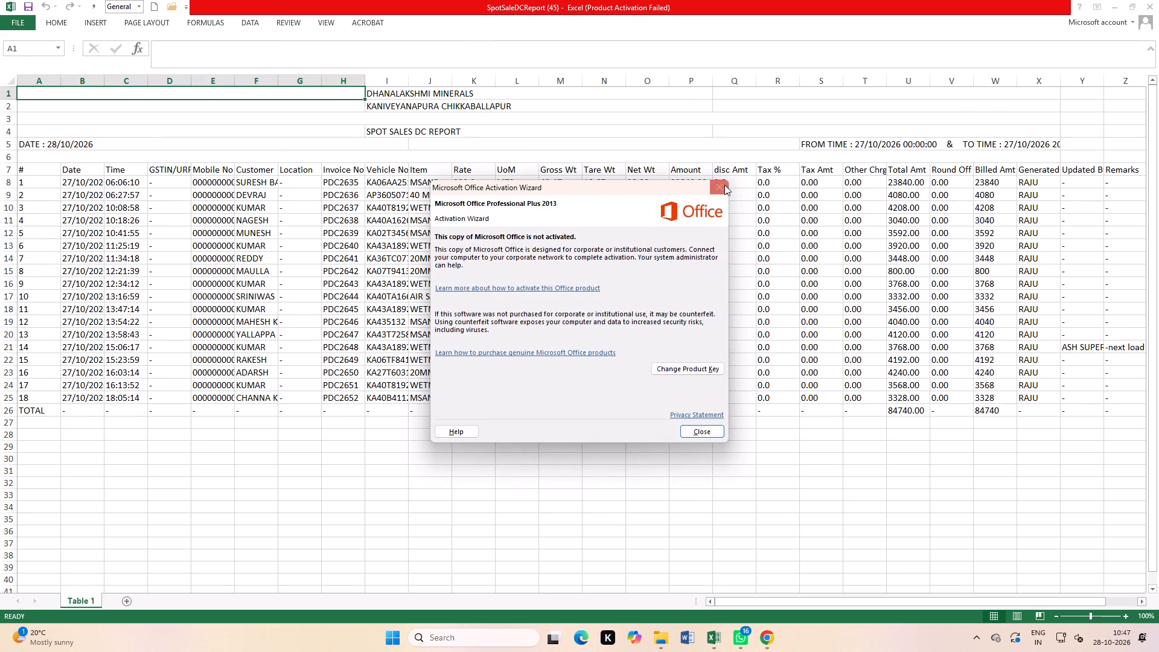
click(719, 187)
Delete rows 1 to 9 above the DC report entry numbered 3.
click(304, 141)
drag(0, 95, 56, 199)
right_click(253, 155)
click(288, 250)
click(540, 252)
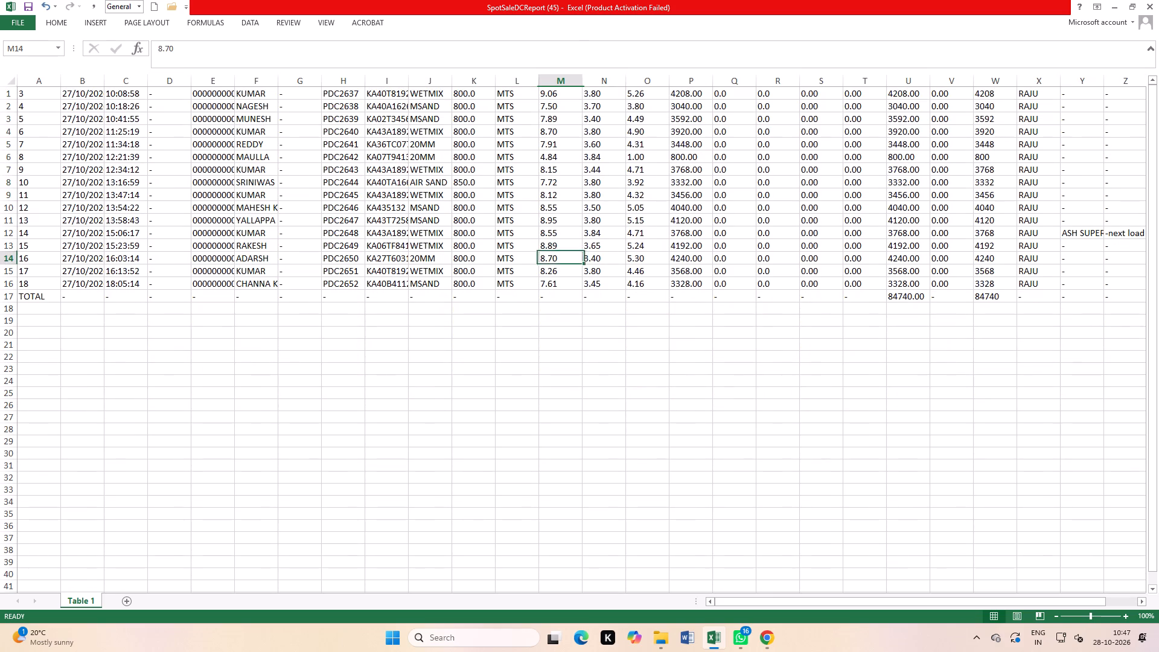
Delete the GSTIN/URP, Mobile No and Location columns from the DC report sheet.
drag(164, 83, 220, 113)
right_click(192, 129)
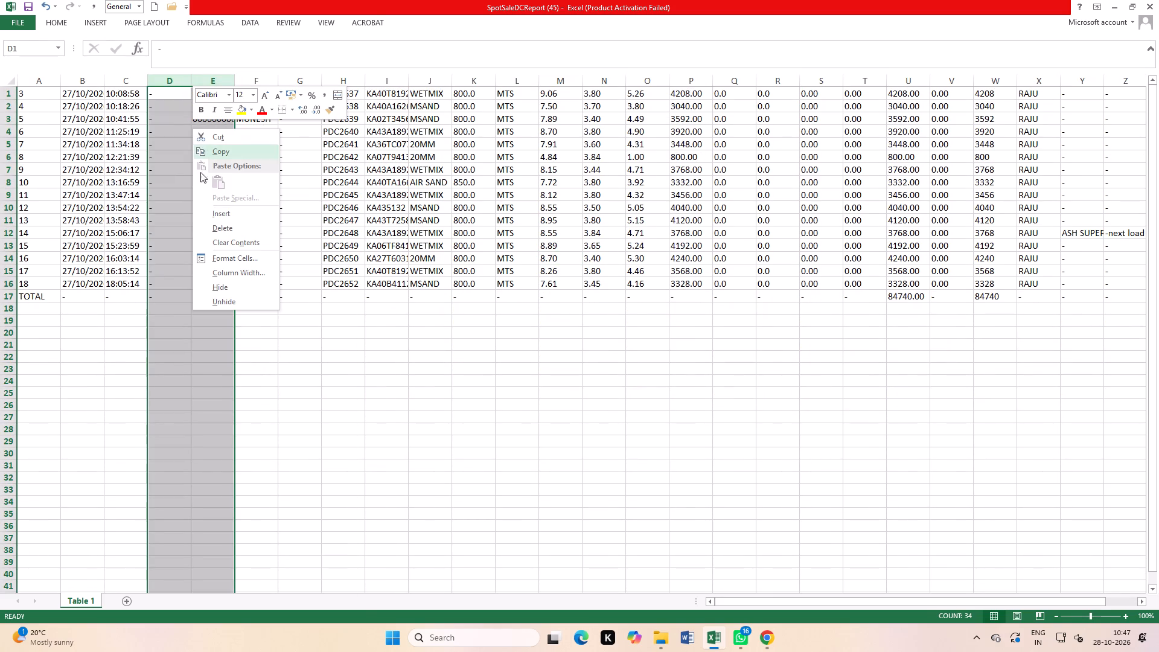
click(213, 229)
click(338, 230)
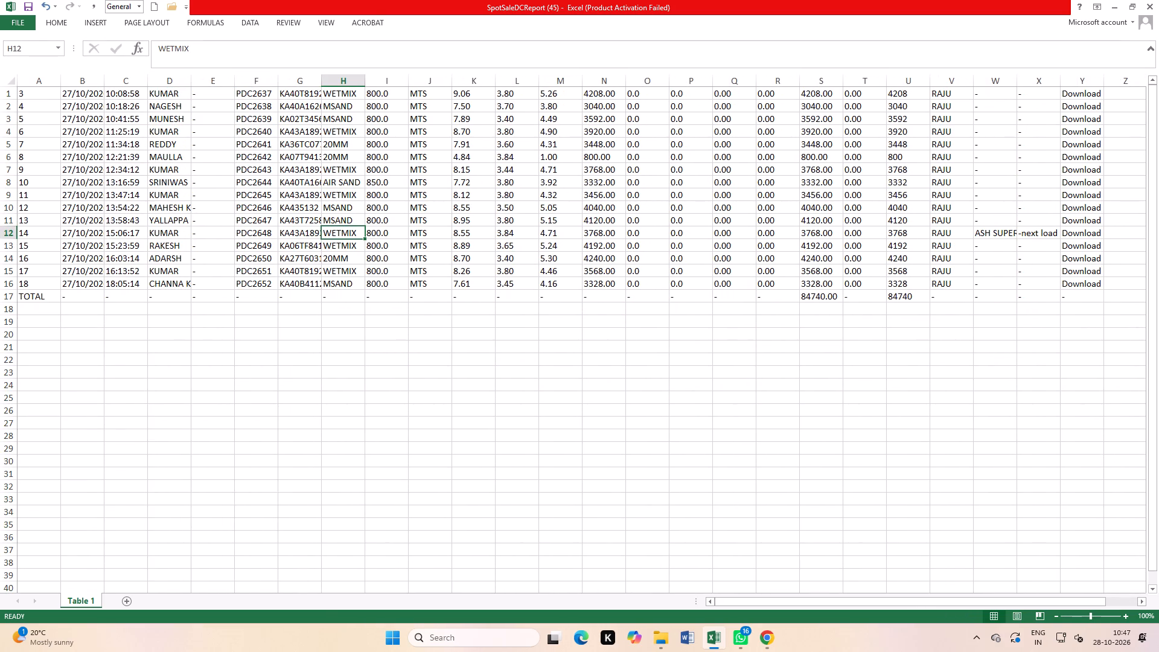
click(214, 75)
right_click(214, 117)
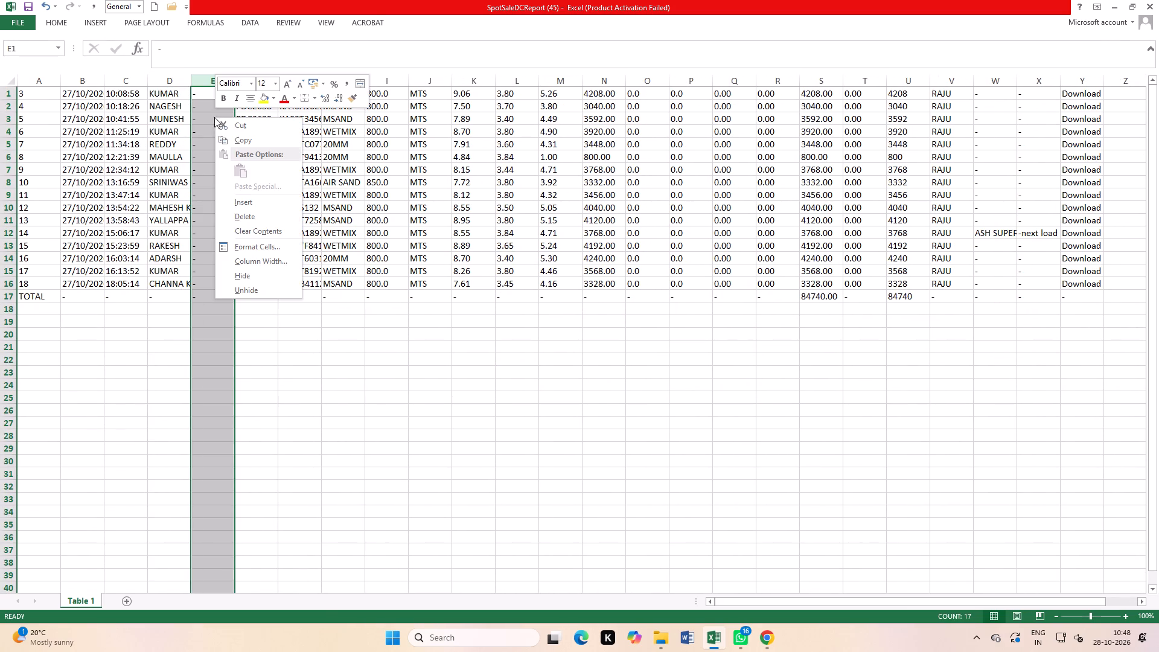
click(231, 213)
click(433, 214)
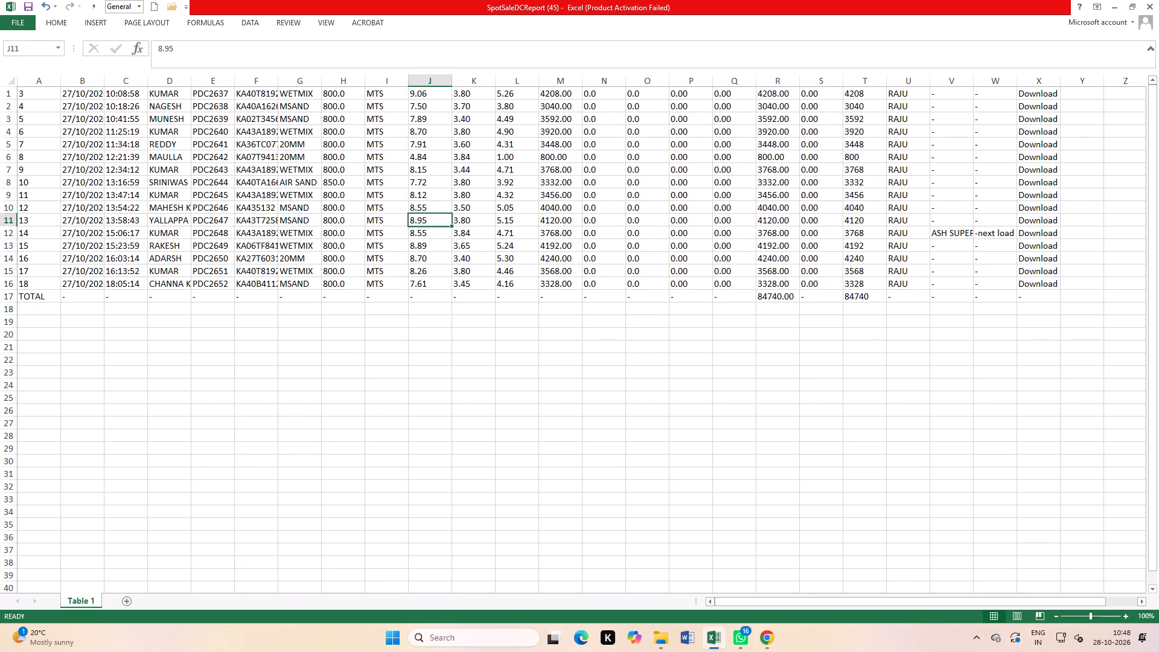
Delete all columns from the amount column M onward, keeping everything up to the net weight.
drag(557, 81, 1100, 185)
right_click(991, 186)
click(1024, 287)
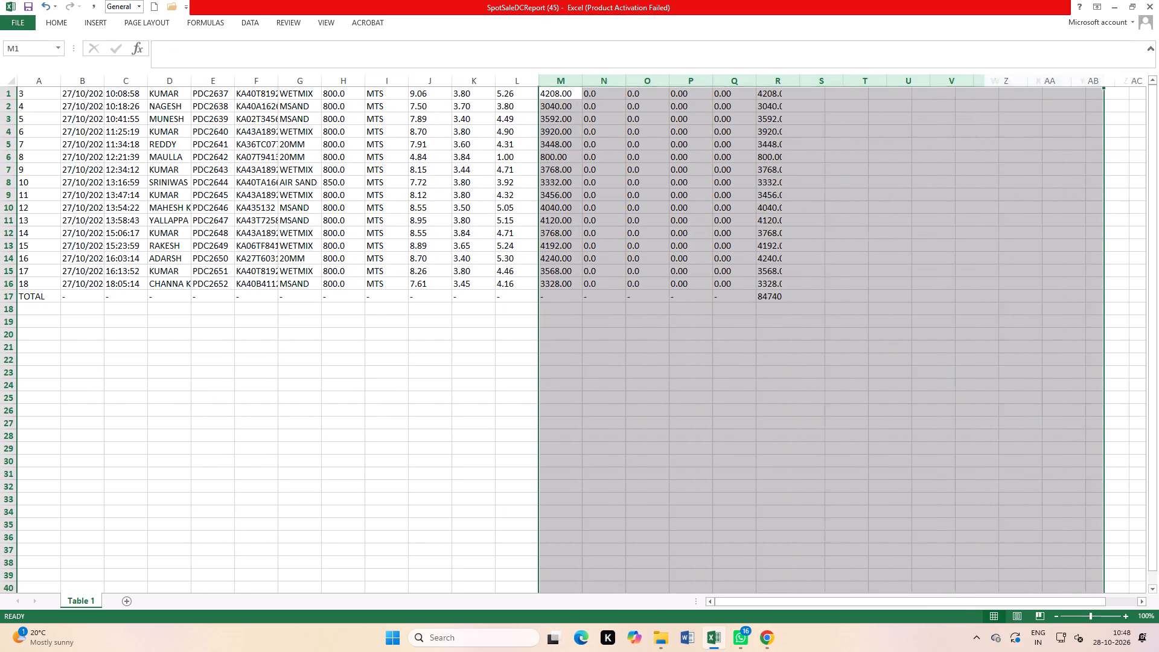
click(905, 279)
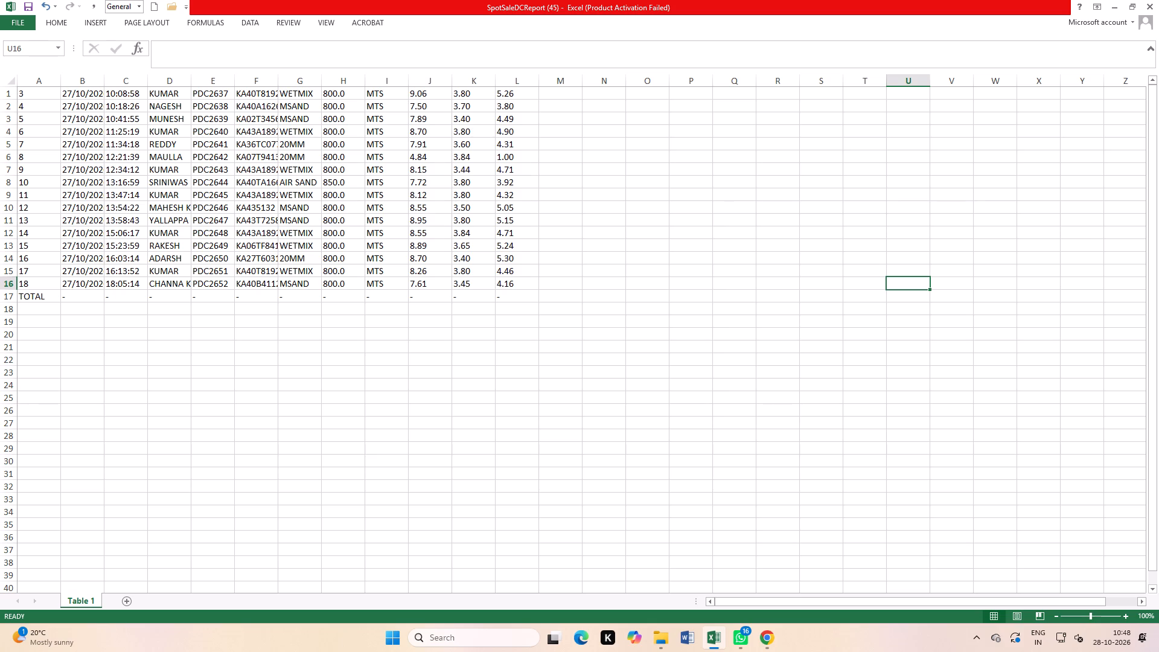
Delete the unit-of-measure column I containing the MTS values.
click(381, 82)
right_click(377, 123)
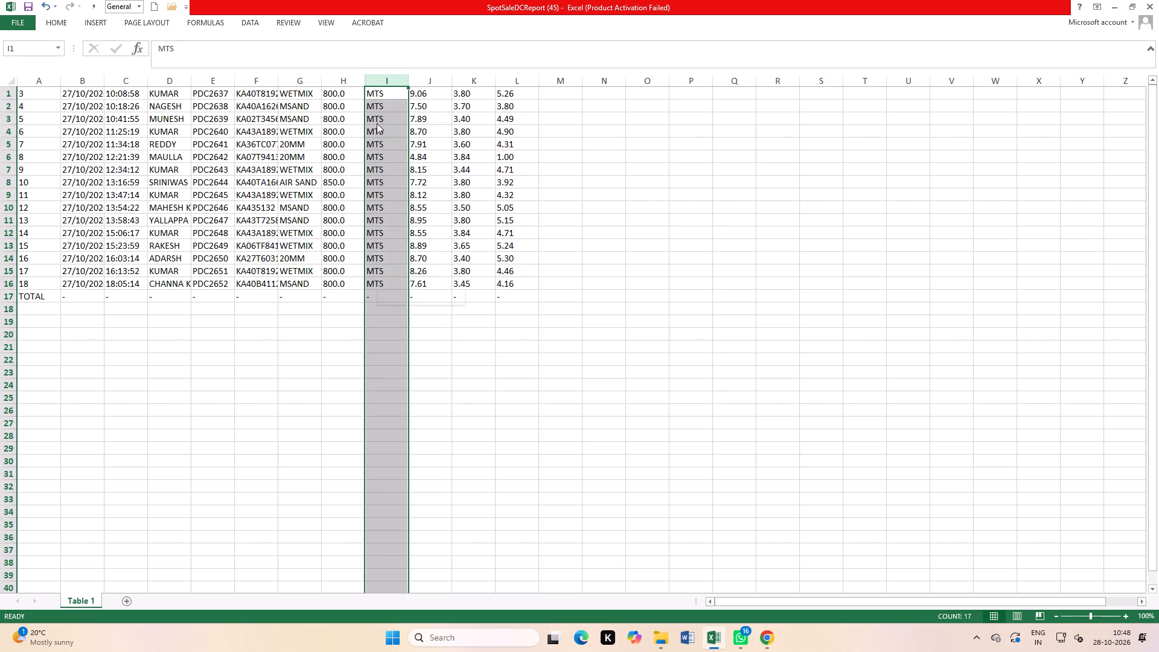
click(401, 225)
click(689, 220)
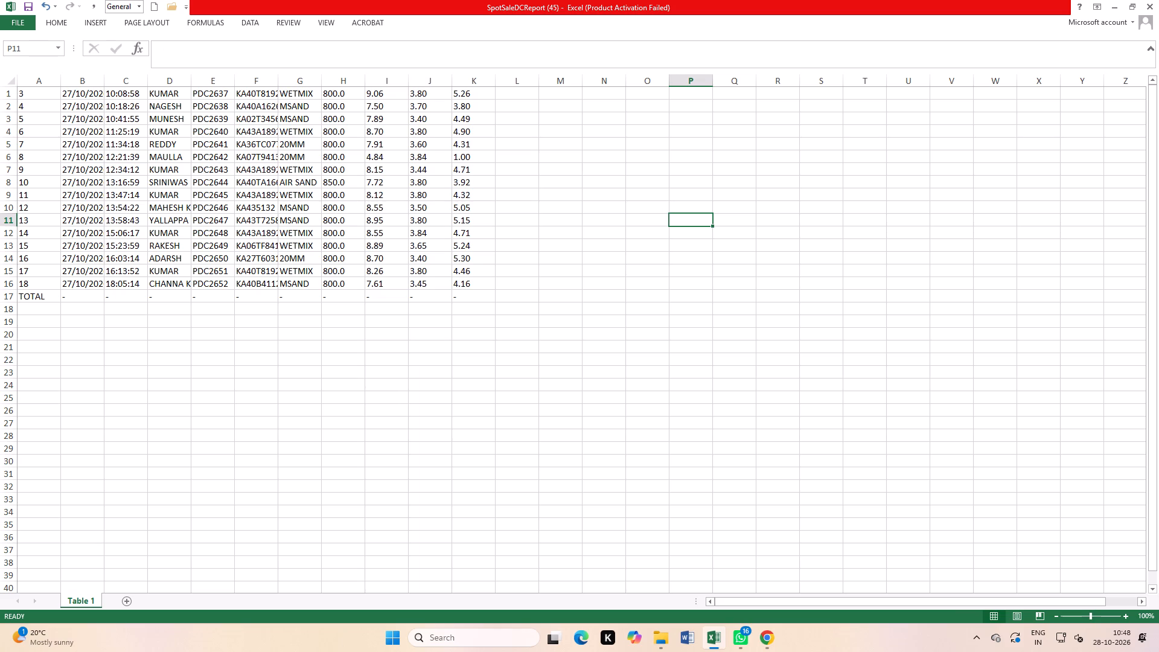
Delete the TOTAL row beneath the dispatch entries.
click(5, 296)
right_click(84, 299)
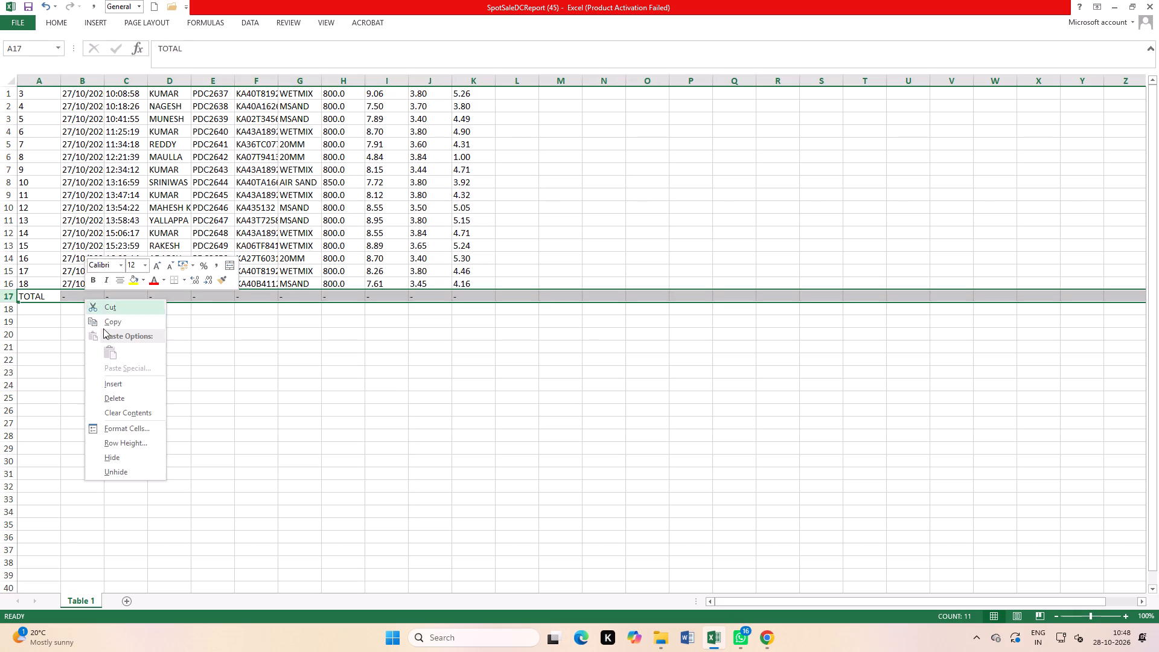
click(117, 398)
click(517, 378)
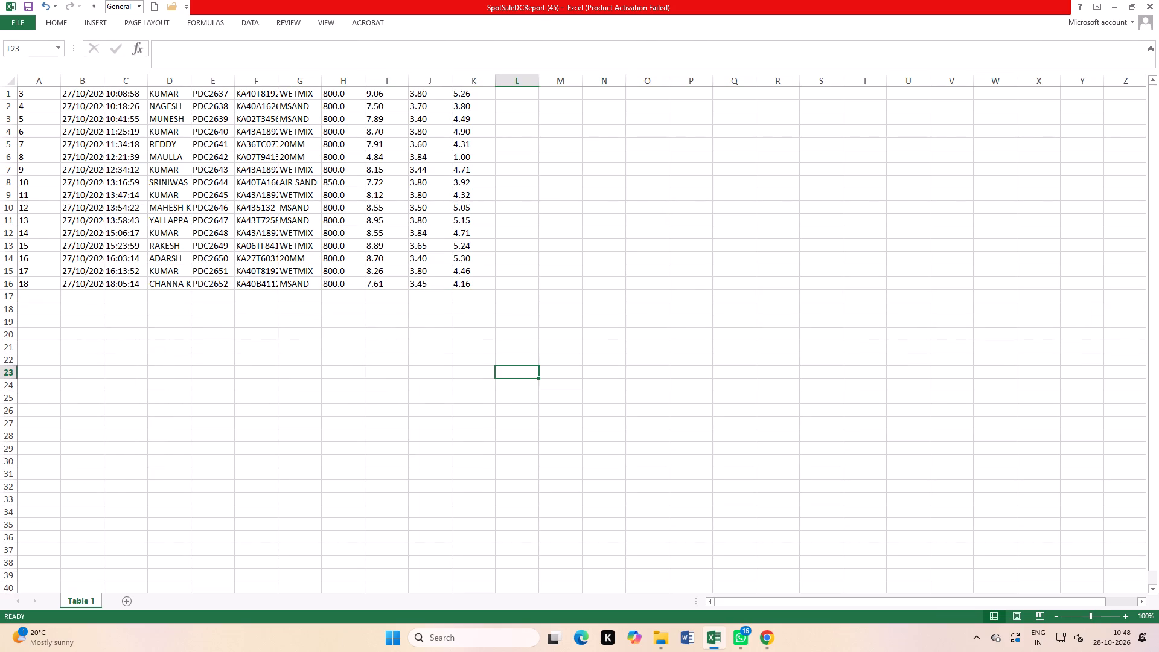
Select the net weight values in K1:K16 and check the top of the remaining entries.
drag(475, 99, 472, 287)
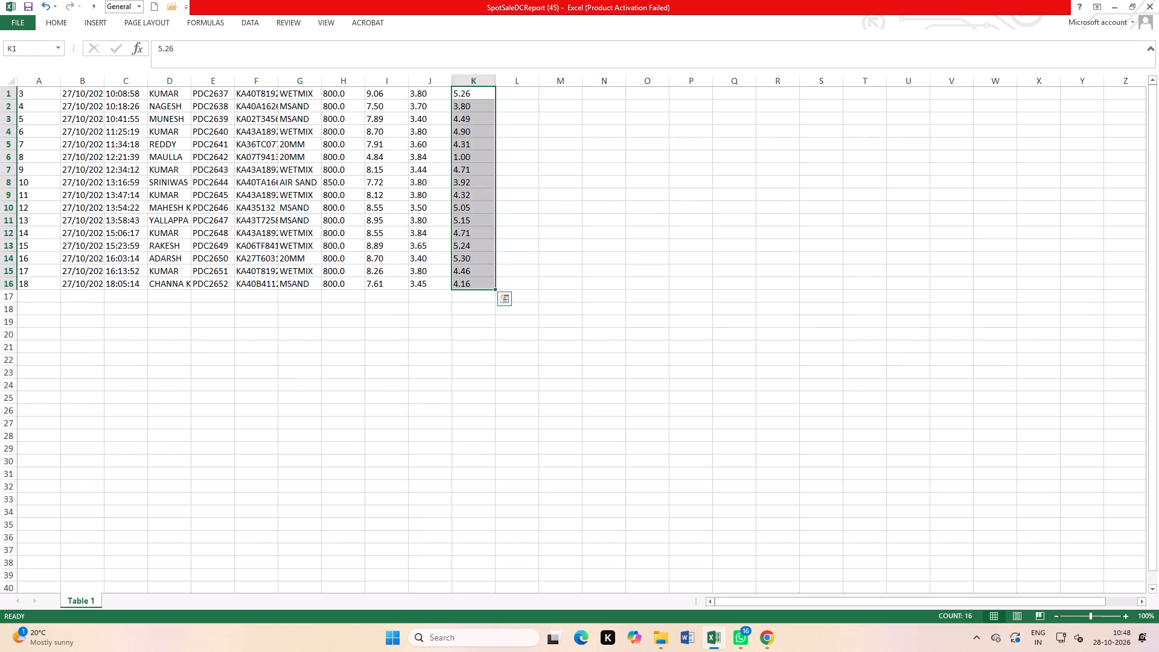
scroll(581, 271, up, 5)
click(657, 228)
scroll(630, 206, up, 4)
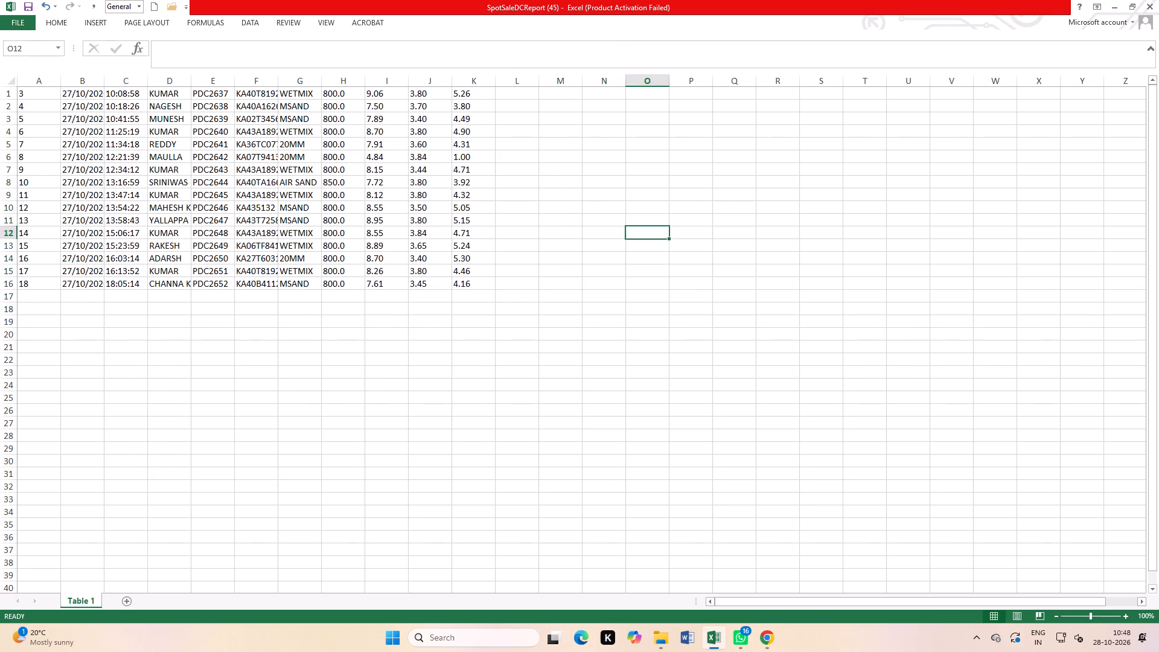
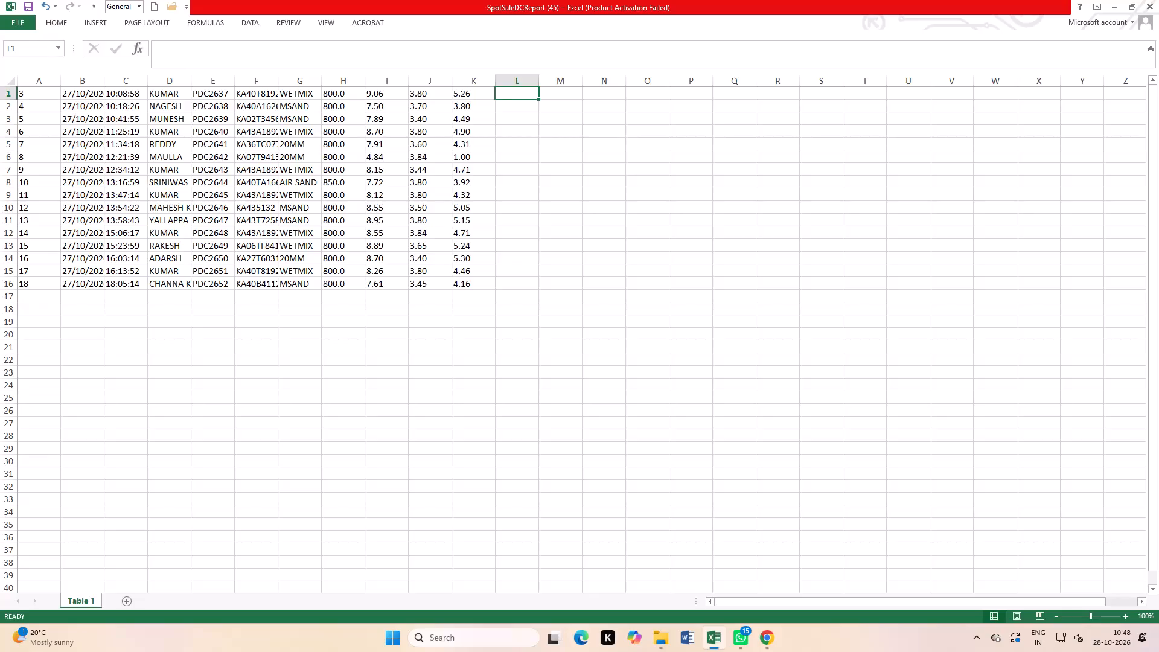
Enter the amounts 4000, 3040, 3590, 3700, 3250, 800 and 3550 in L1:L7 beside the net weights.
text(4000)
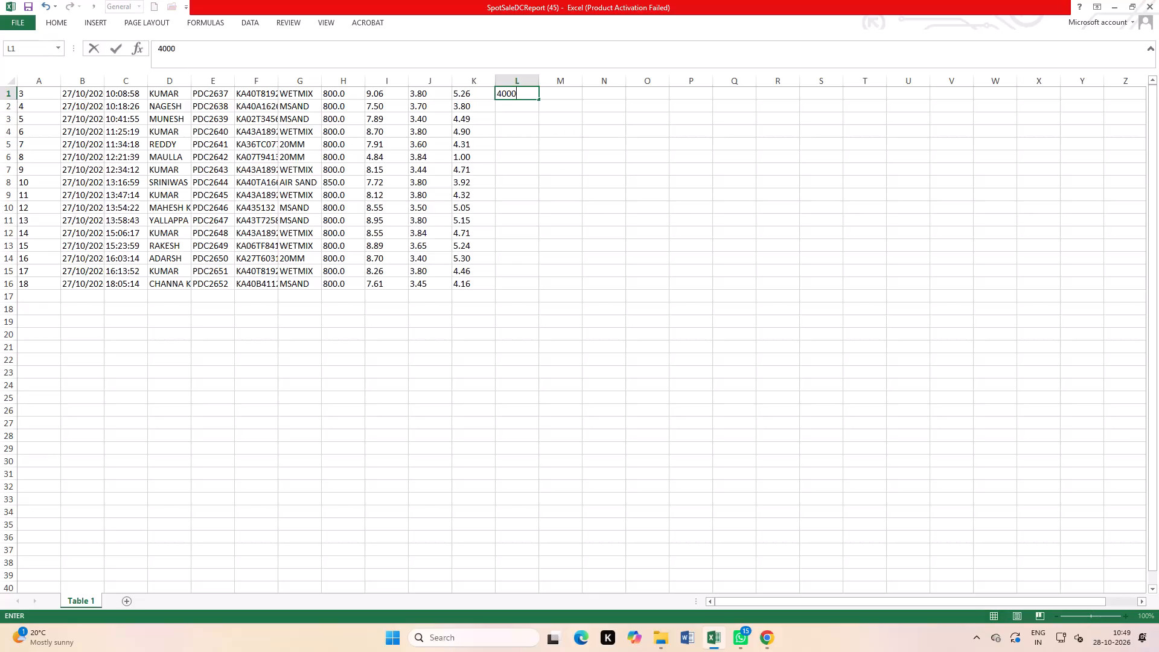
key(Return)
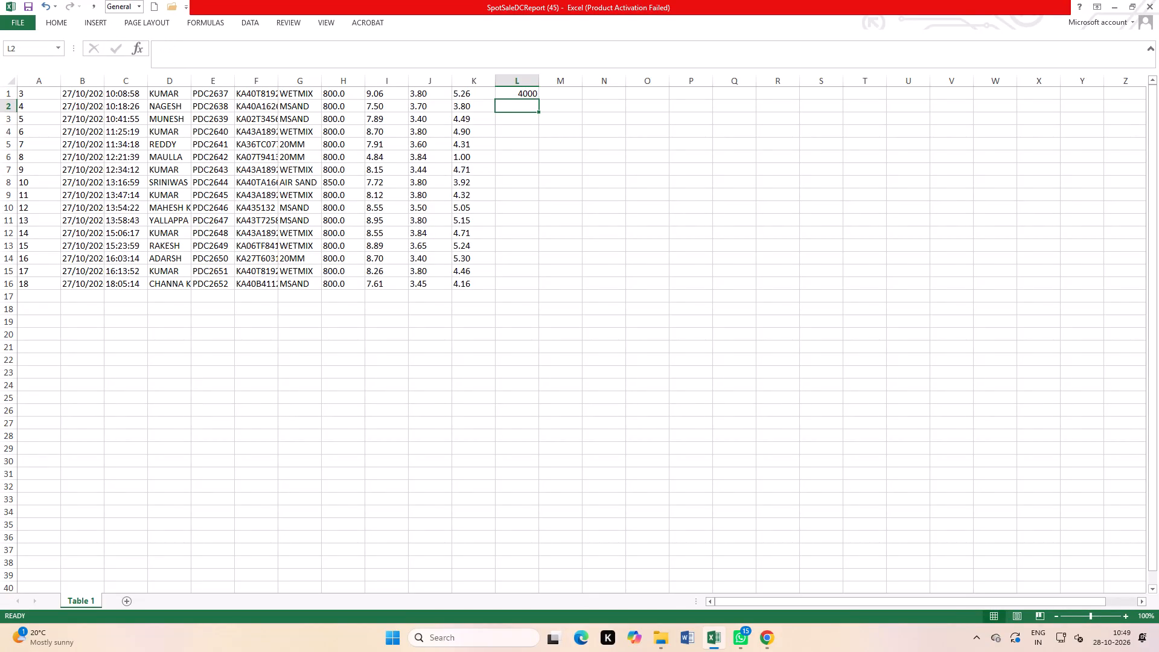
text(3040)
key(Return)
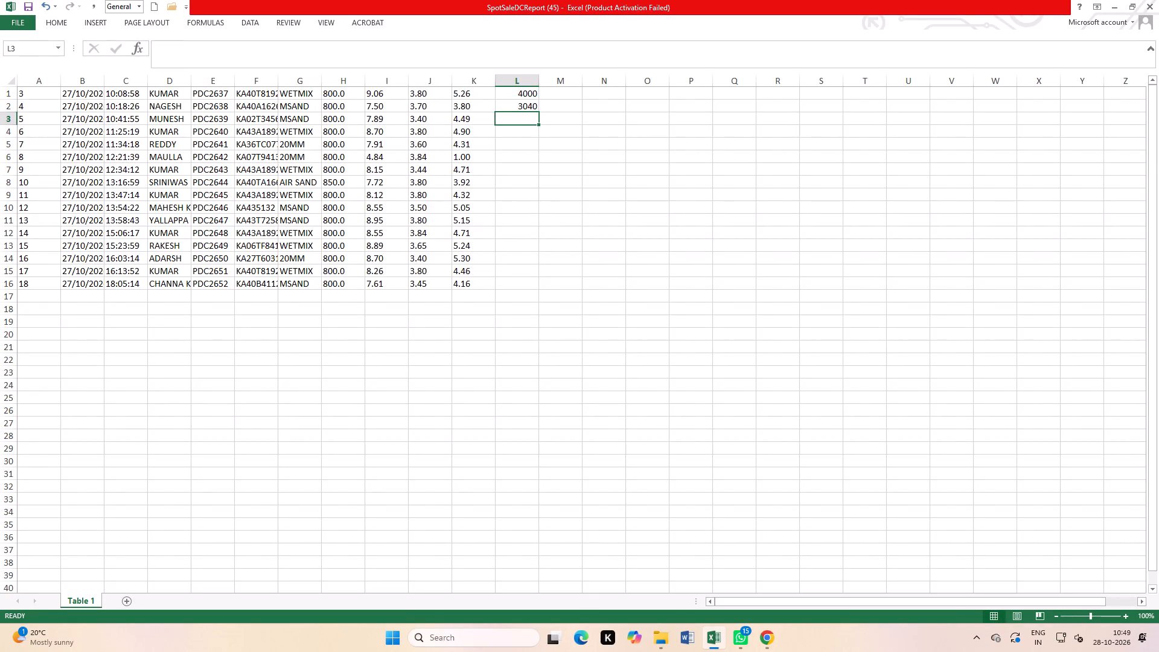
text(3590)
key(Return)
text(3700)
key(Return)
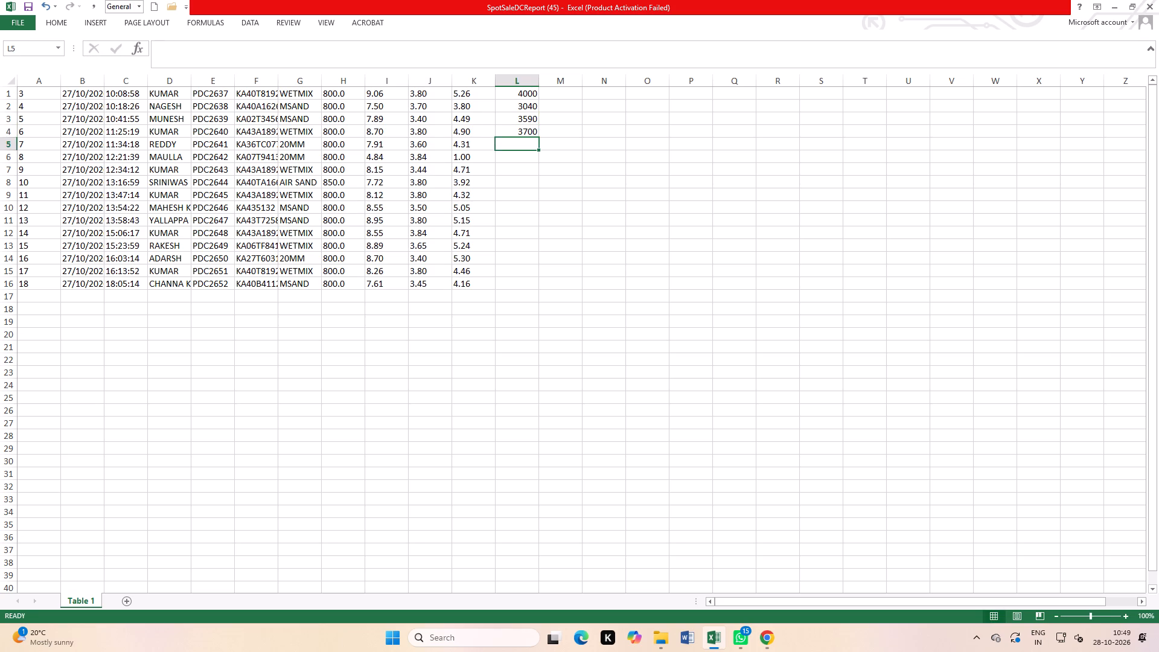
text(3250)
key(Return)
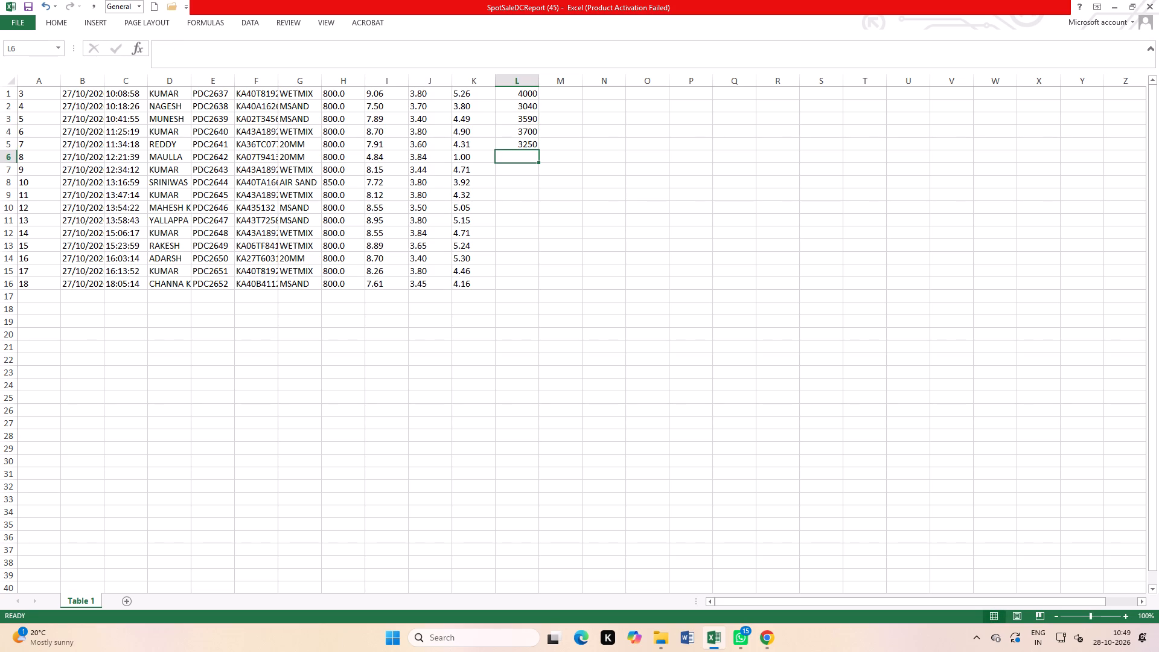
text(800)
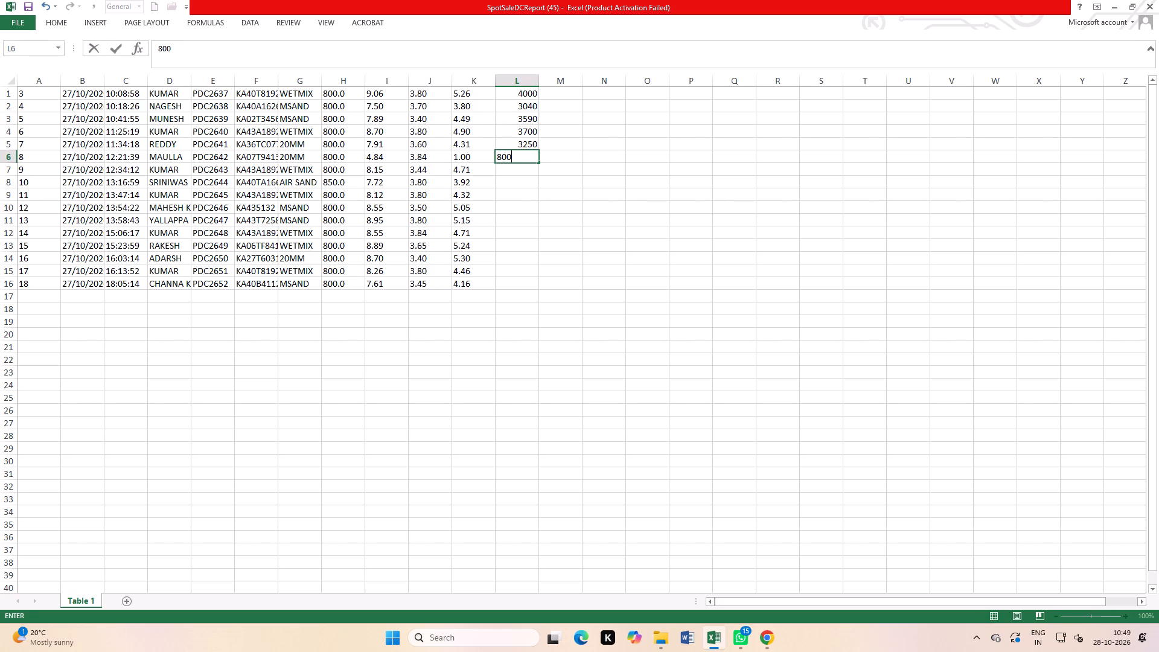
key(Return)
text(35)
text(50)
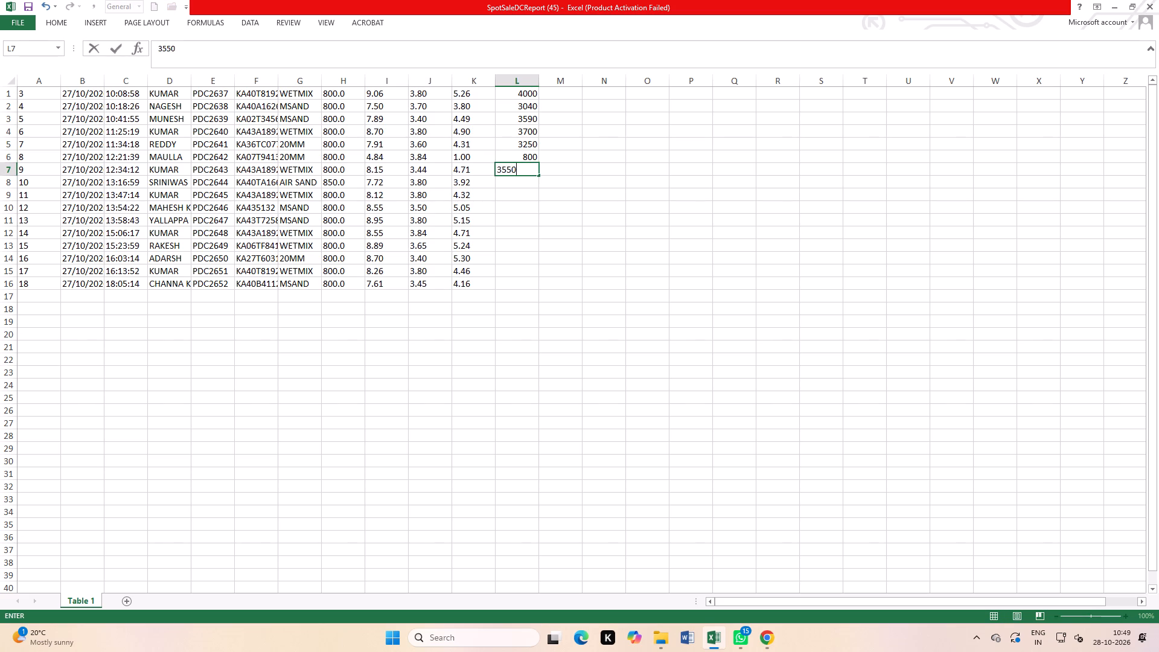
key(Return)
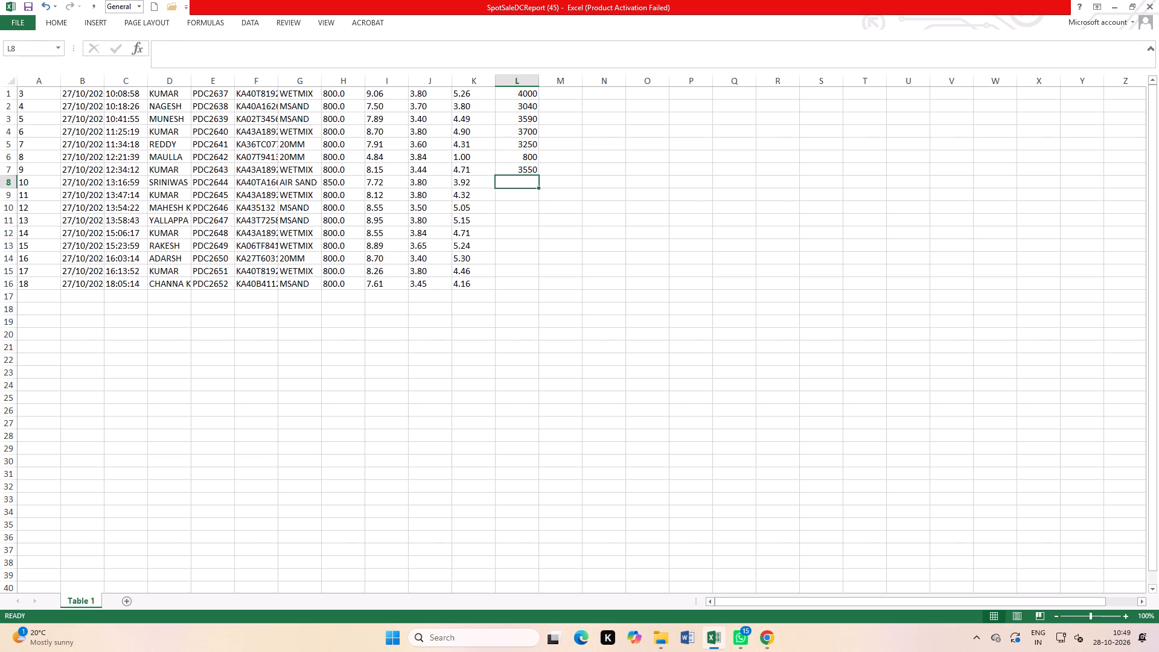
Continue the amounts in L8:L15 with 3130, 3280, 4040, 4100, 3550, 4190, 4240 and 3380.
text(3130)
key(Return)
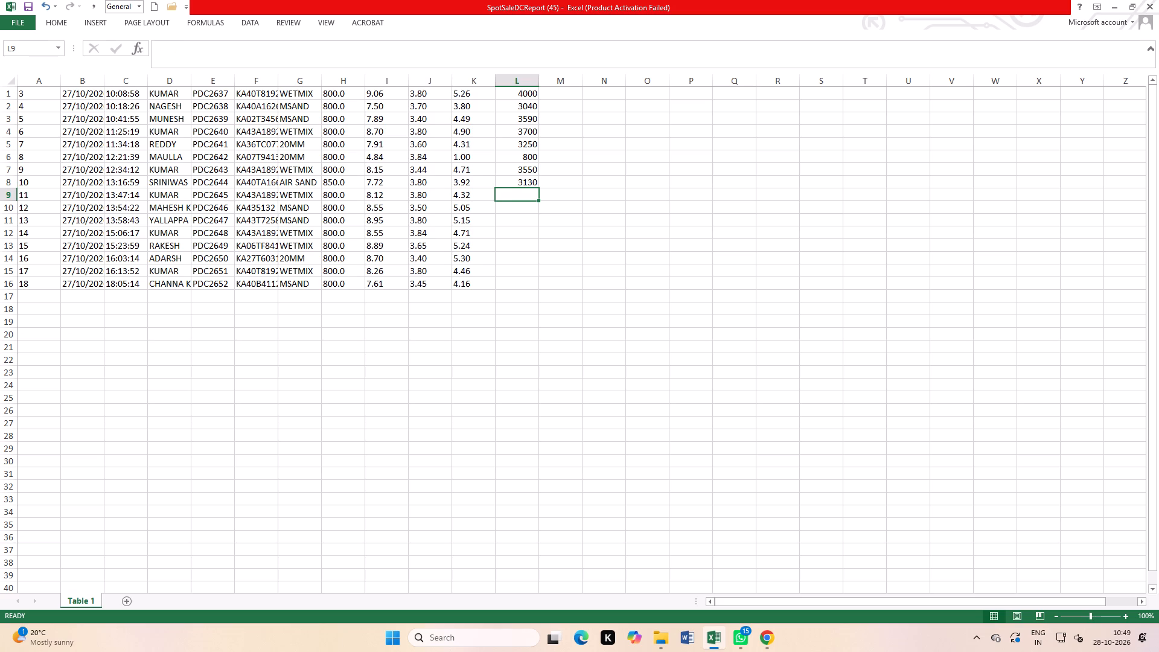
text(3280)
key(Return)
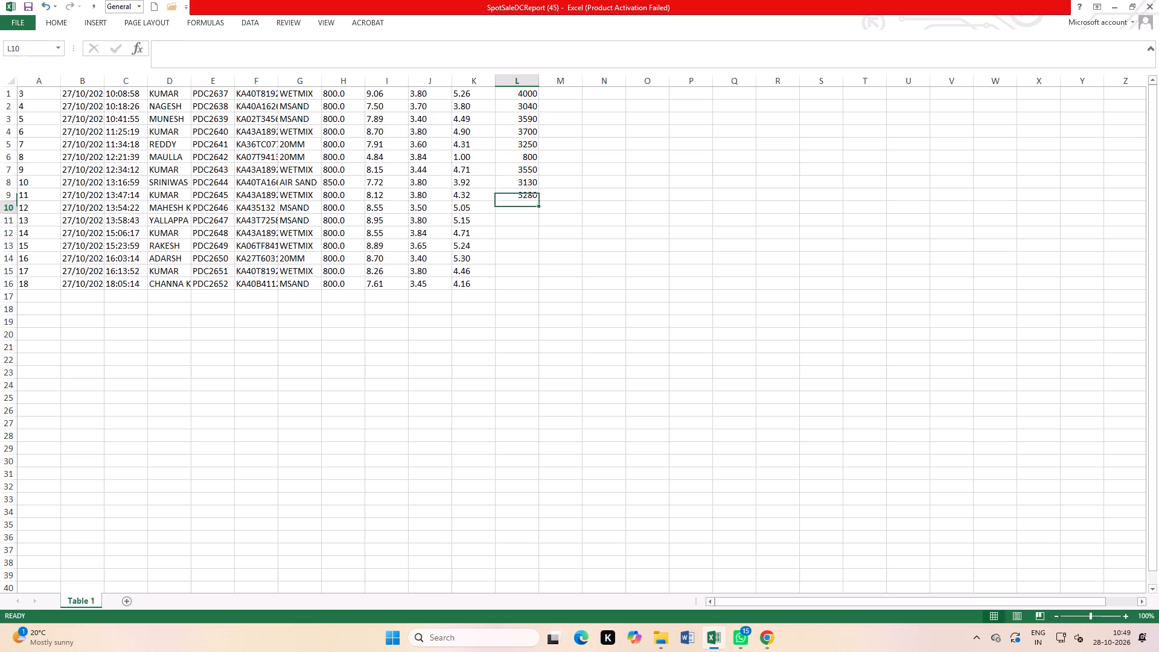
text(4040)
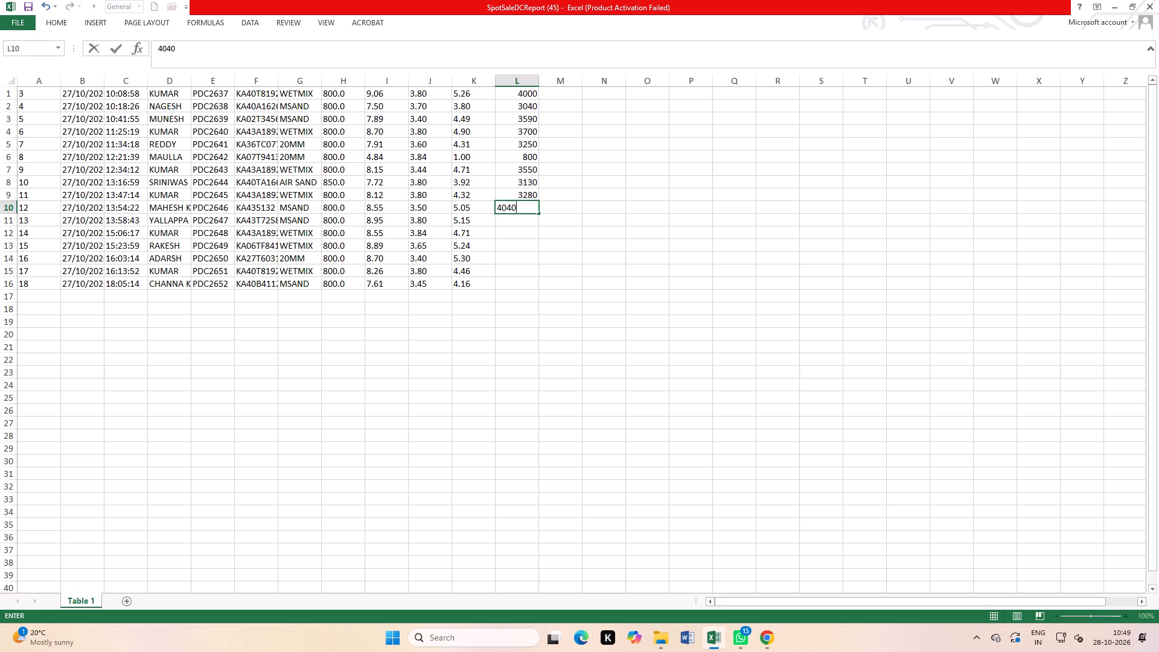
key(Return)
text(4100)
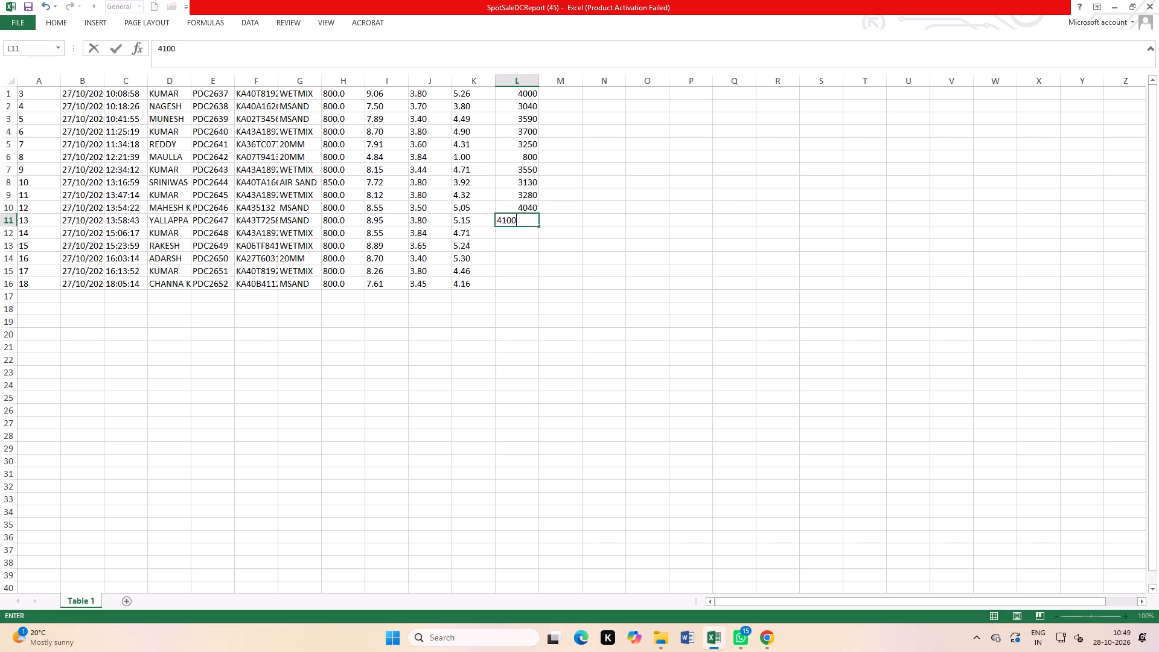
key(Return)
text(3550)
key(Return)
text(4190)
key(Return)
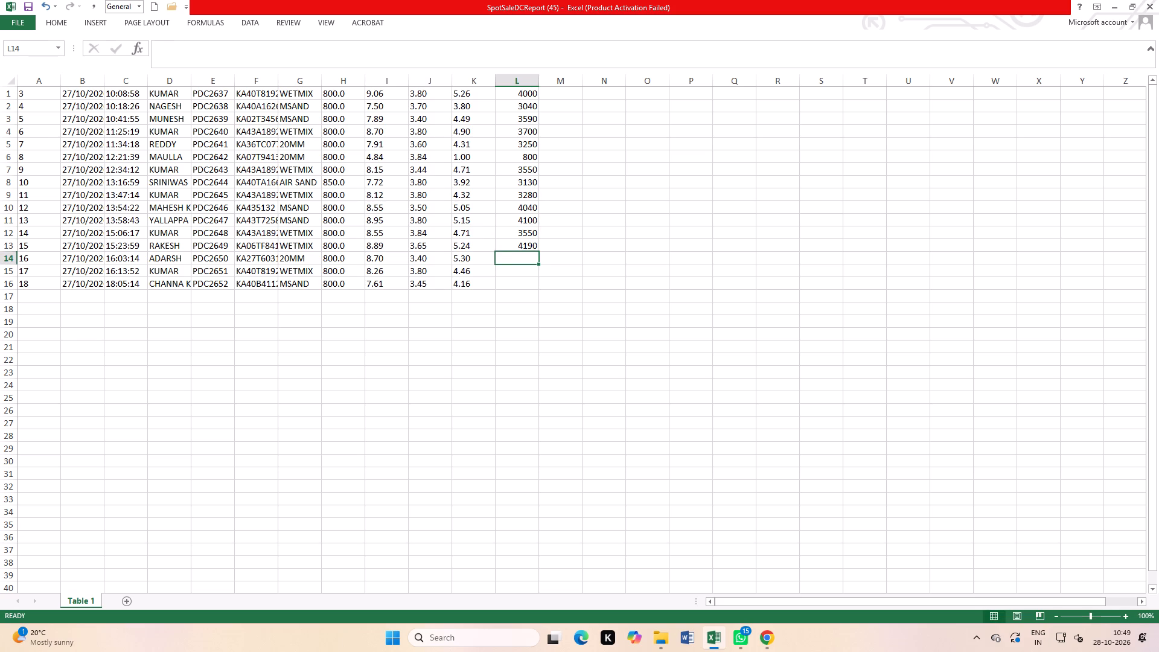
text(4240)
key(Return)
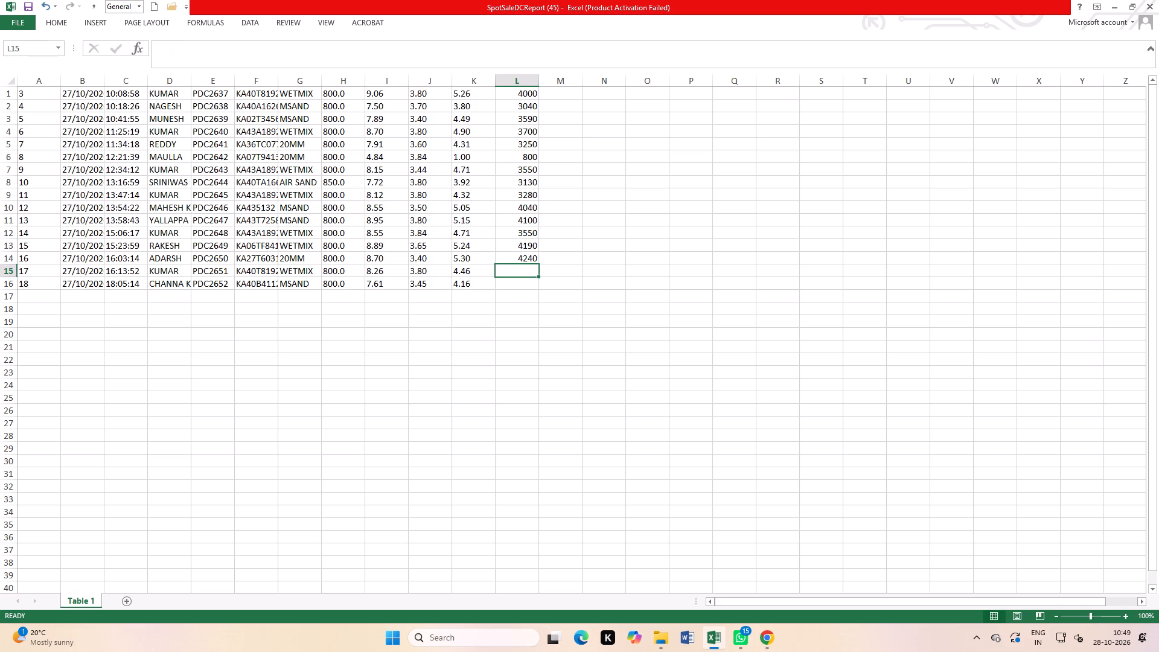
text(3380)
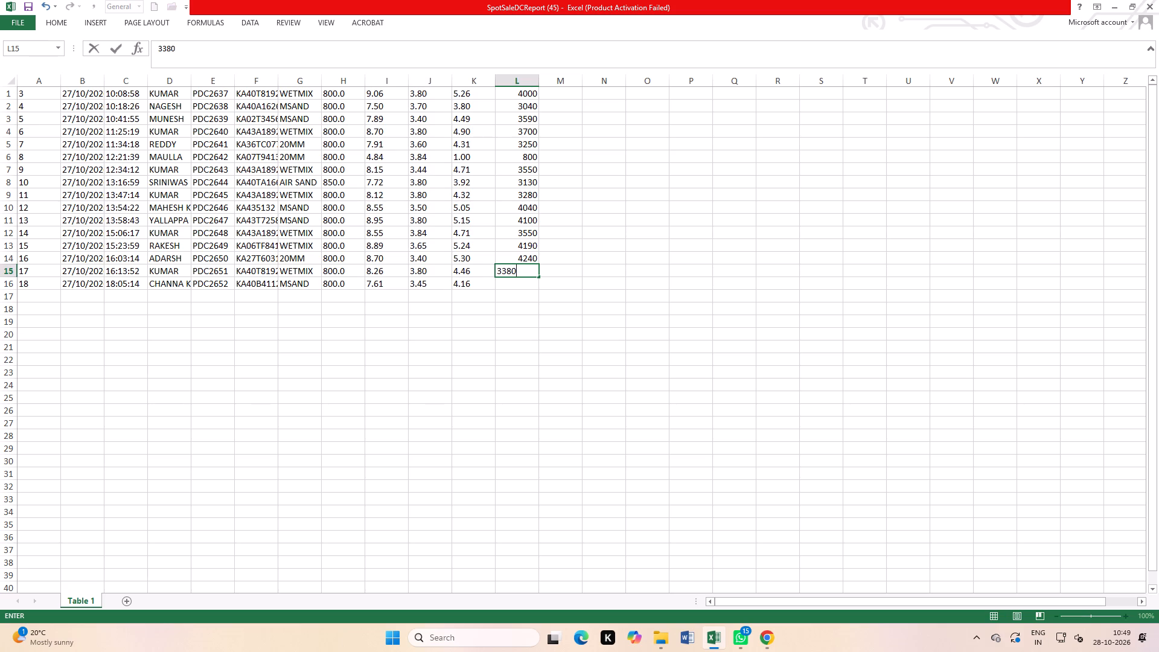
key(Return)
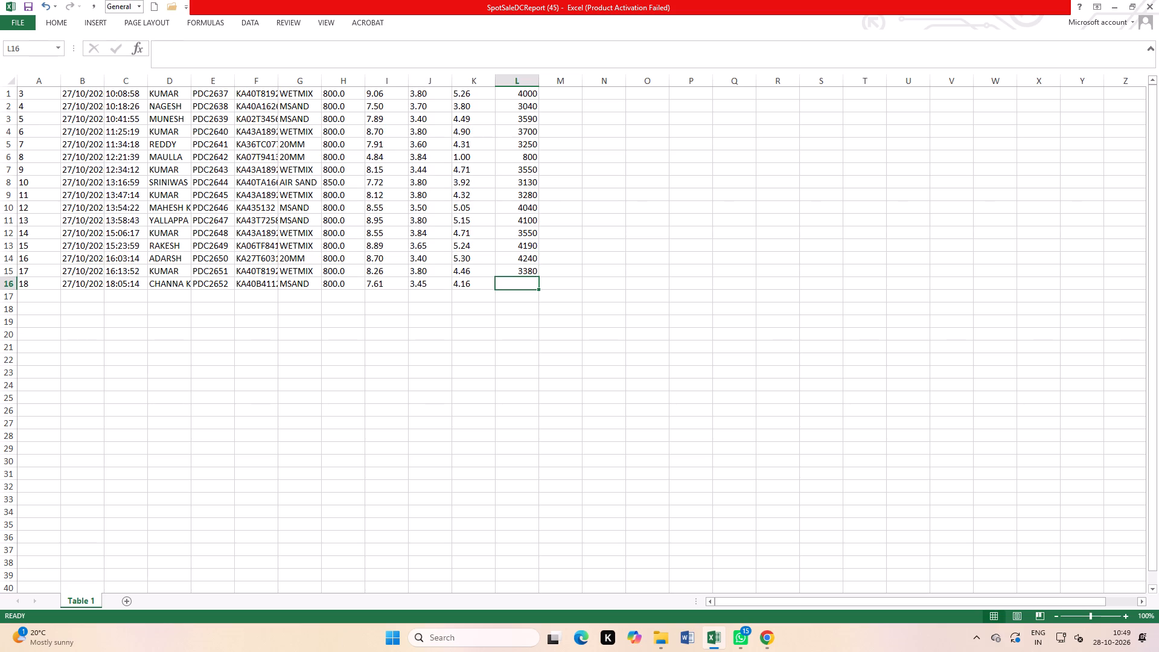
Select the entered amounts in L1:L15 to check their sum.
scroll(692, 220, up, 6)
drag(530, 93, 524, 271)
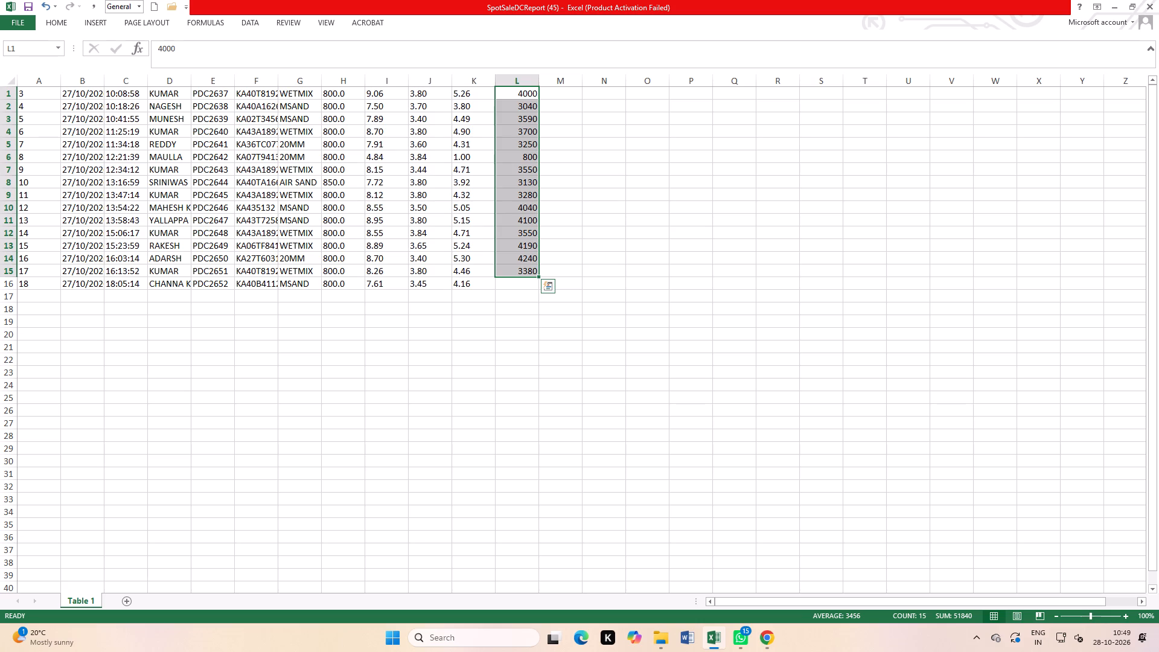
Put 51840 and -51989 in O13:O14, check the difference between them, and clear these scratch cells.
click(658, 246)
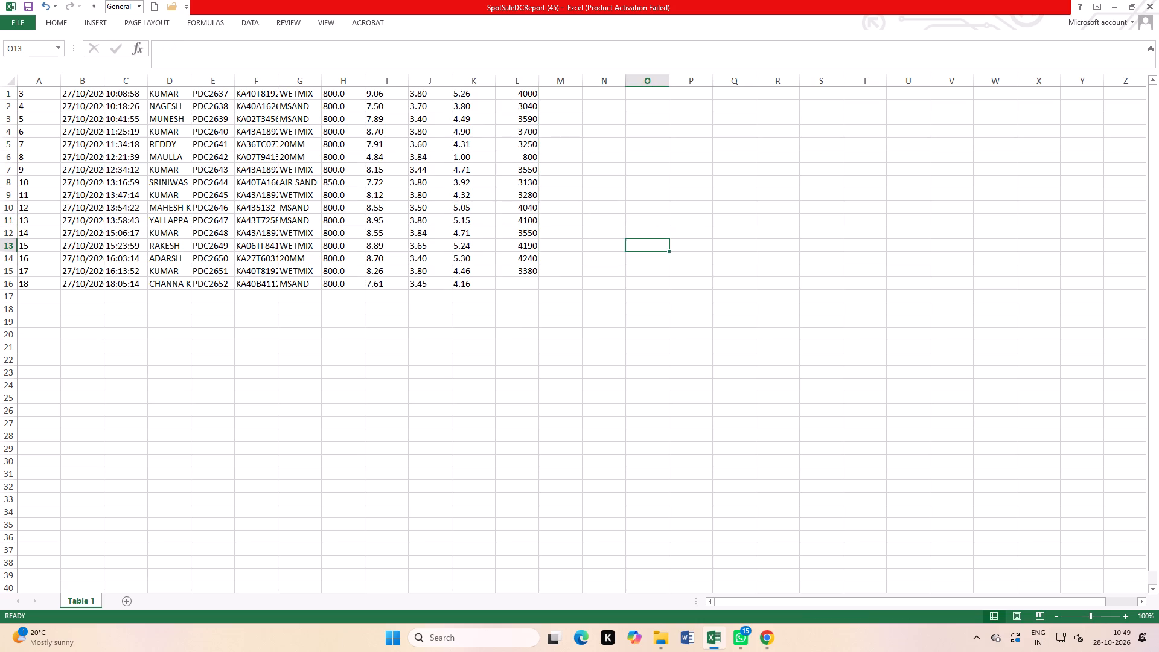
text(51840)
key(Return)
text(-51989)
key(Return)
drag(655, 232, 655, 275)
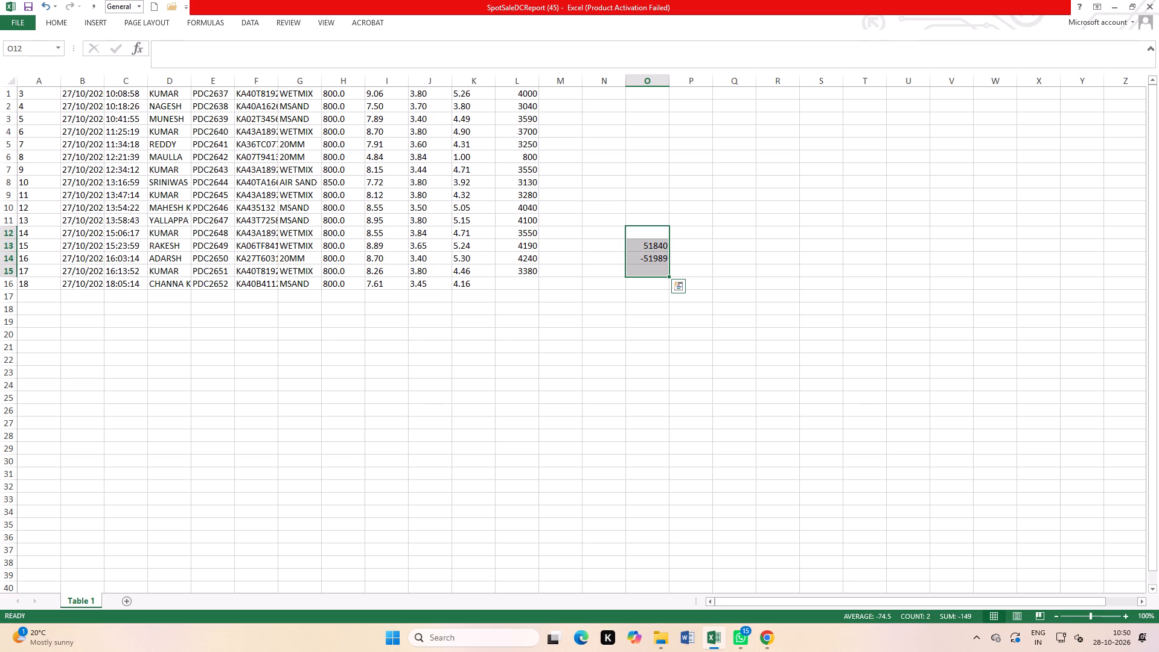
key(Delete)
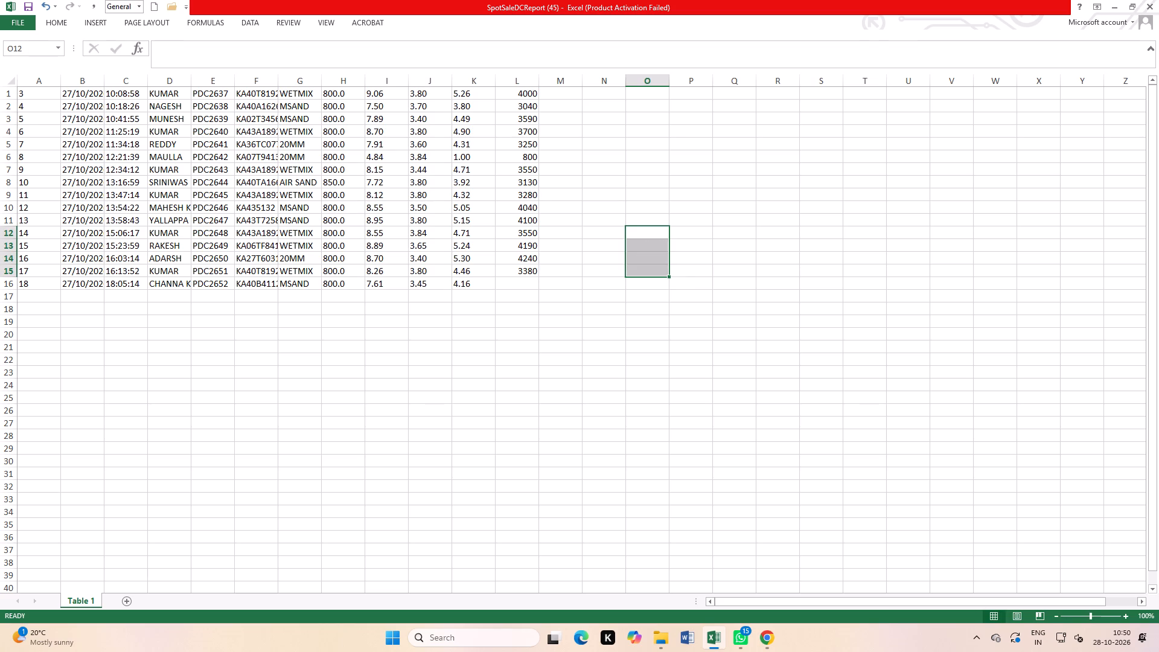
Total the amounts L1:L16 in cell L17 with AutoSum.
click(523, 296)
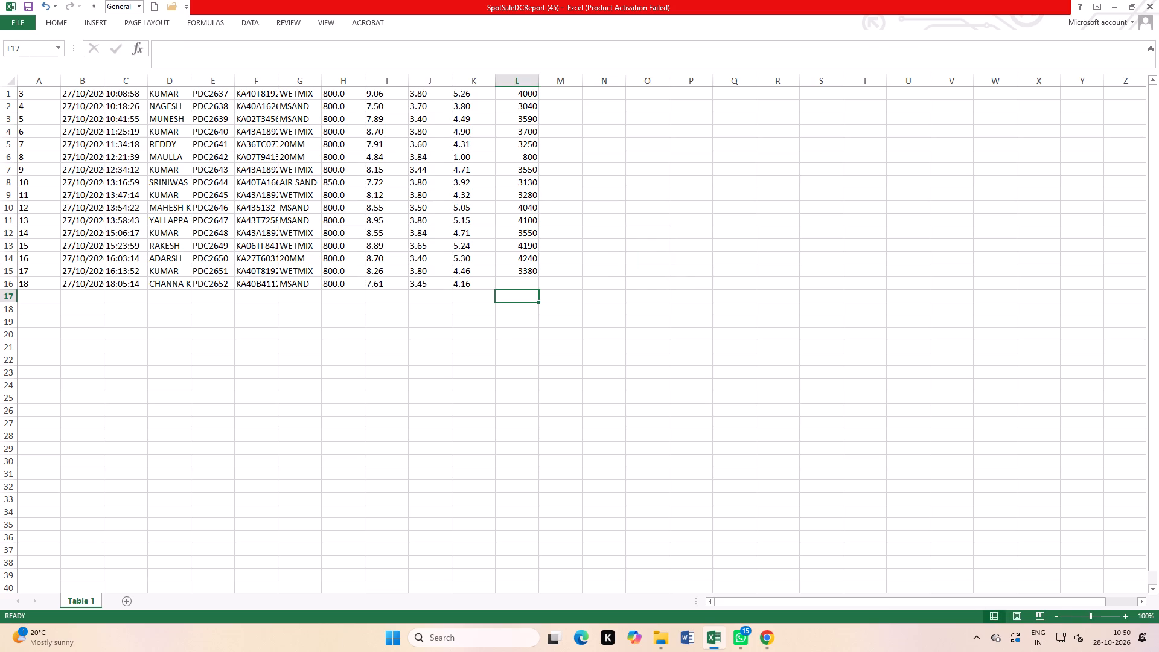
click(56, 23)
click(999, 36)
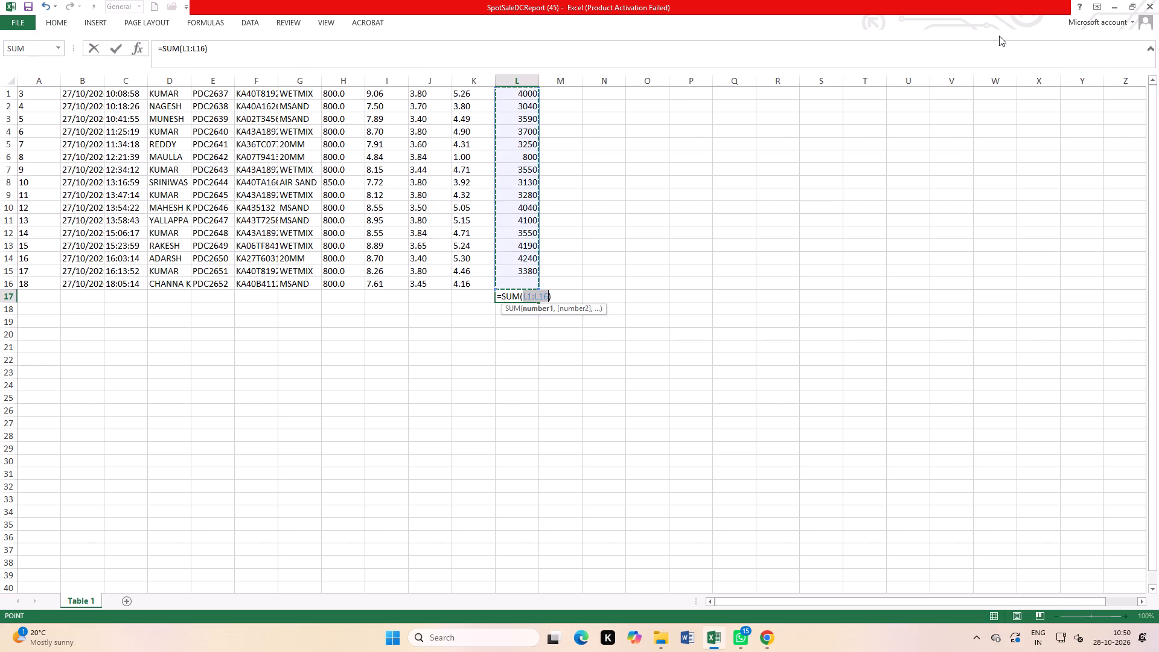
key(Return)
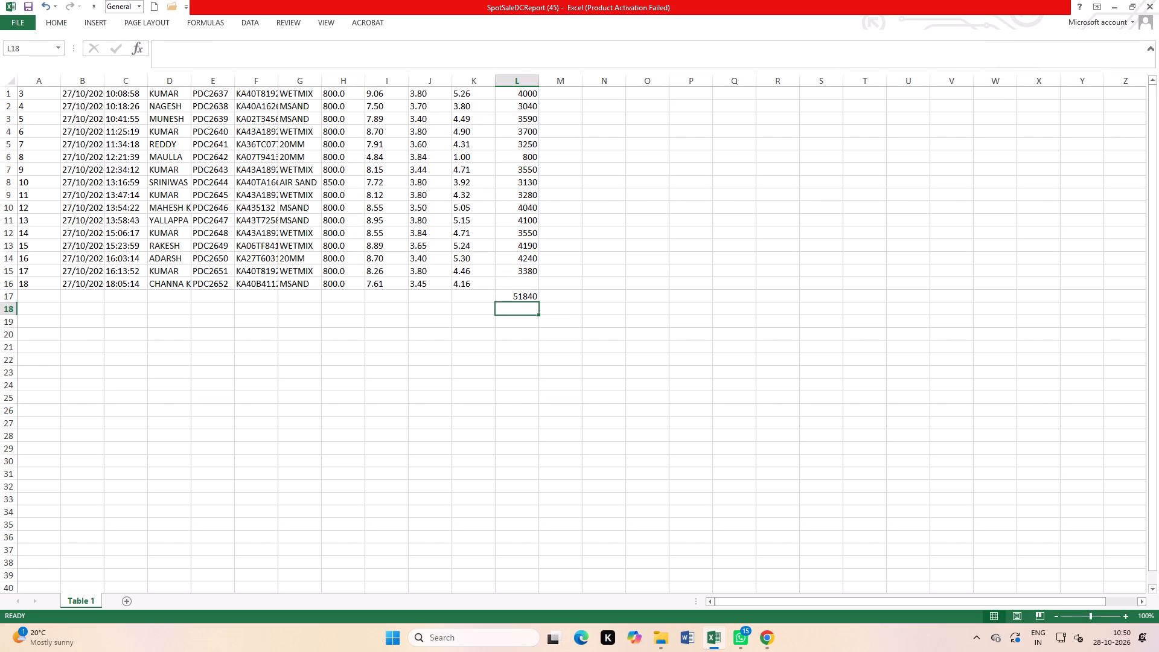
click(555, 400)
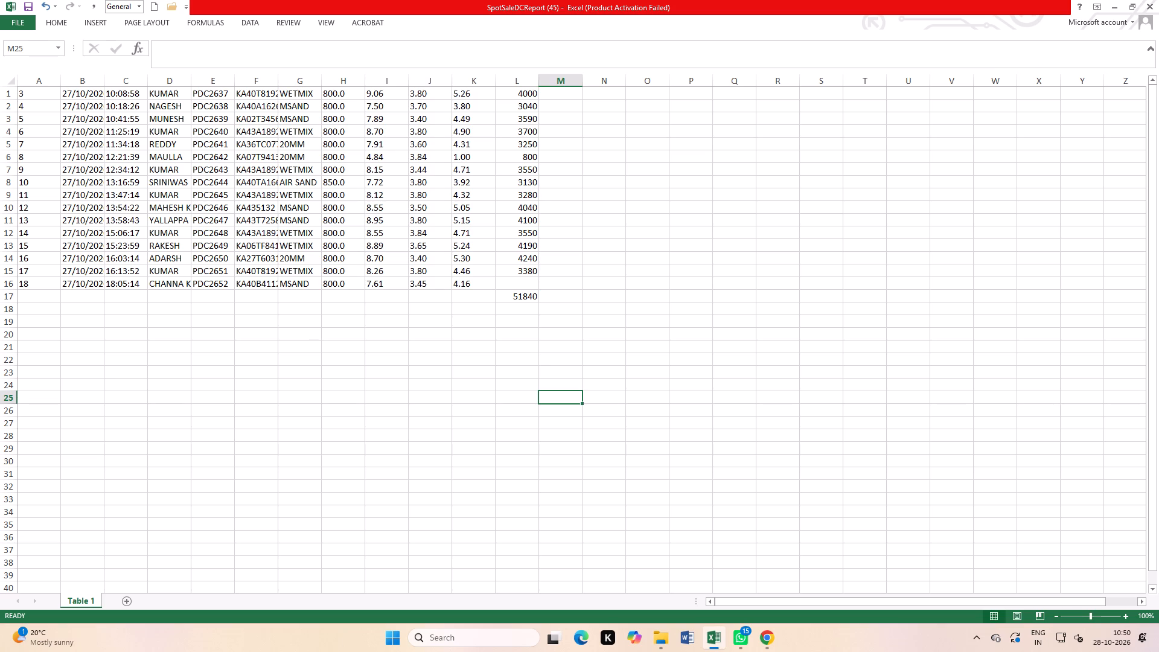
Clear the amount in L14 for the PDC2650 dispatch.
click(518, 259)
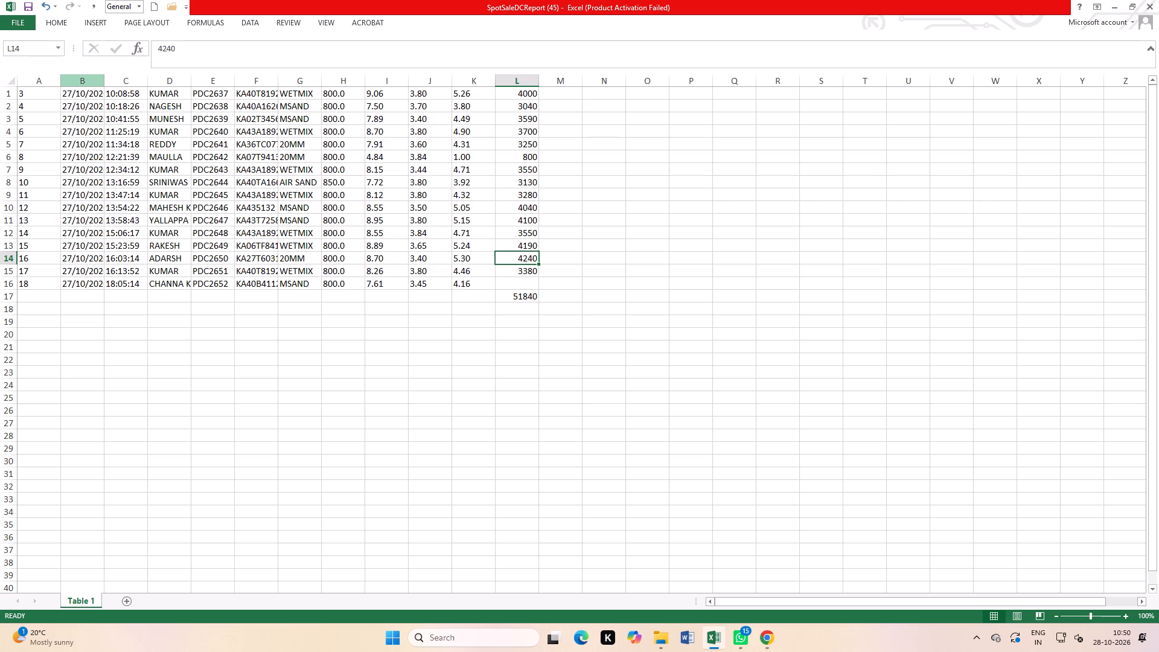
key(Delete)
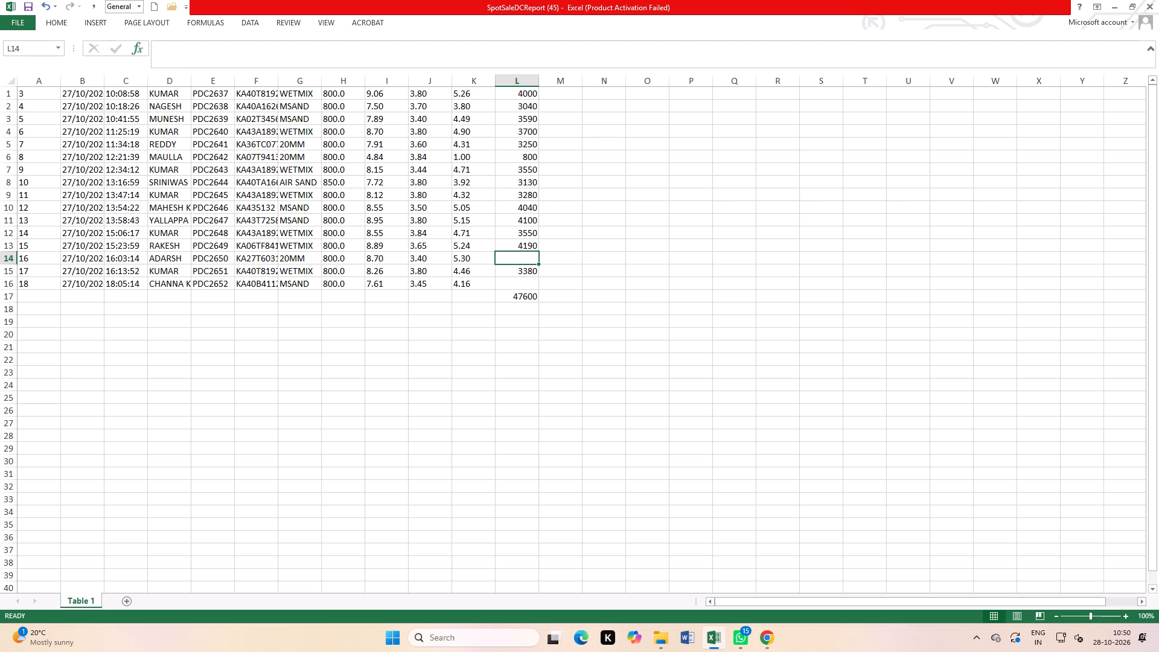
click(655, 330)
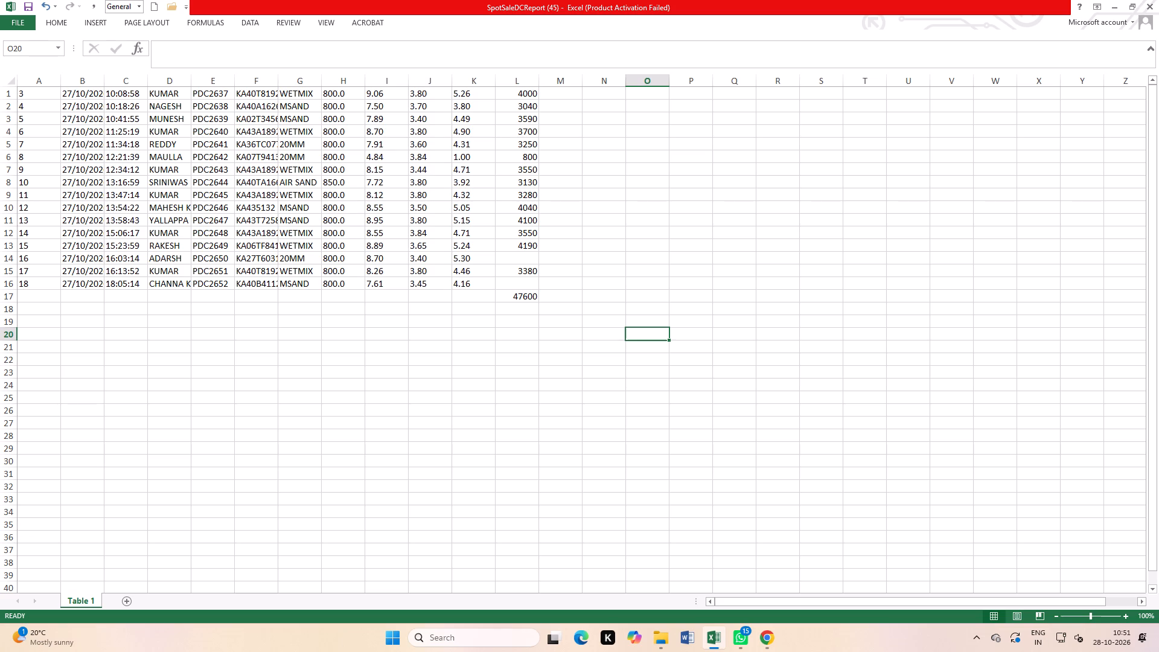
List the values 3400, 3275, 4200 and 3592 in N9:N12, clear of the dispatch entries.
click(602, 194)
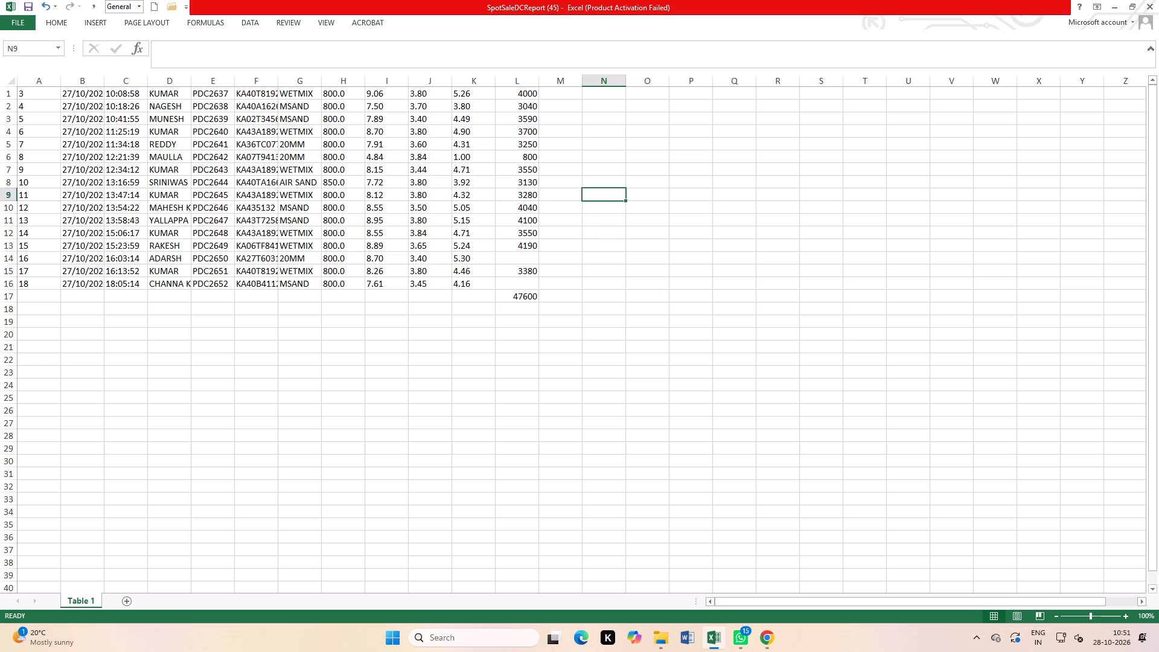
text(3400)
key(Return)
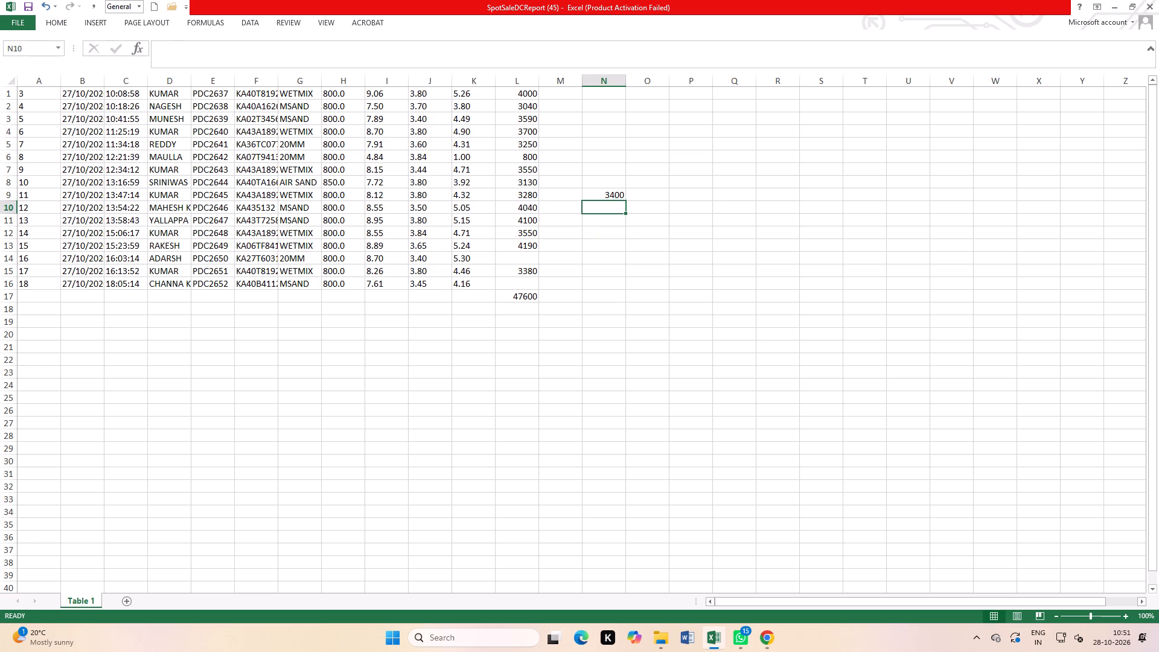
text(3275)
key(Return)
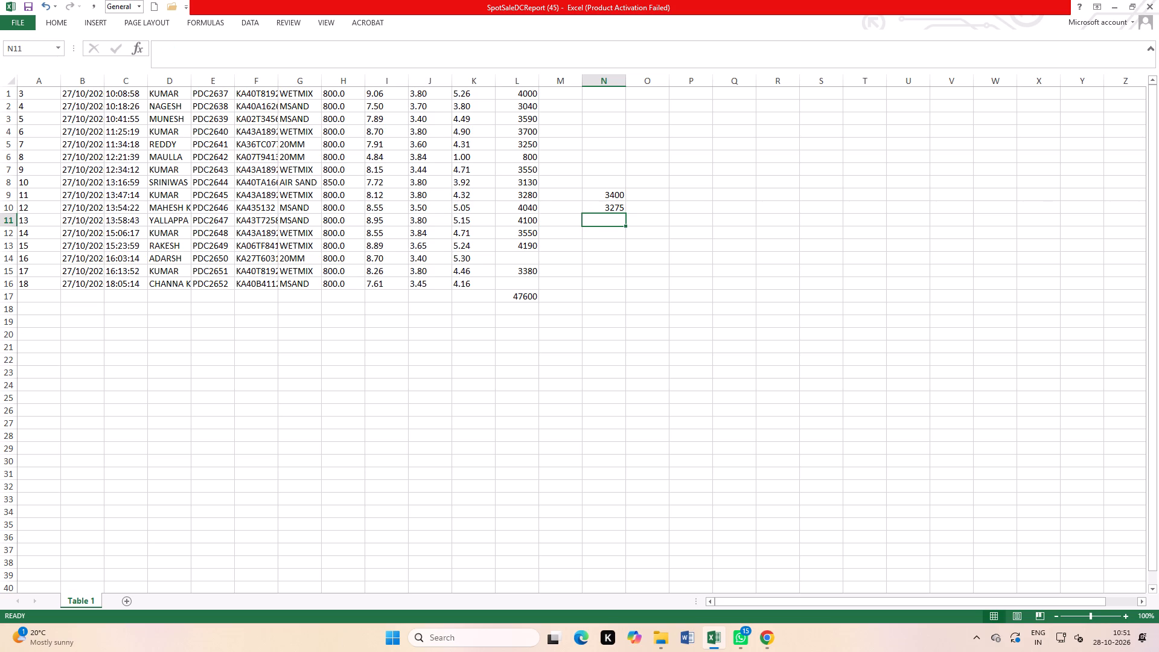
text(4200)
key(Return)
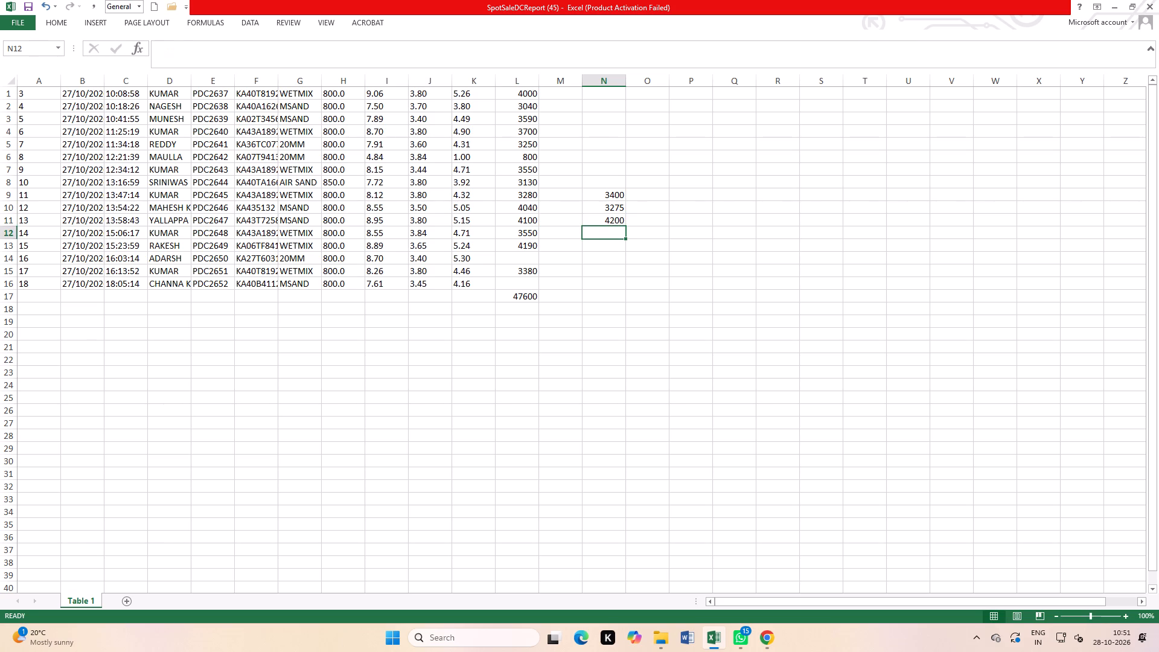
text(9592)
key(Return)
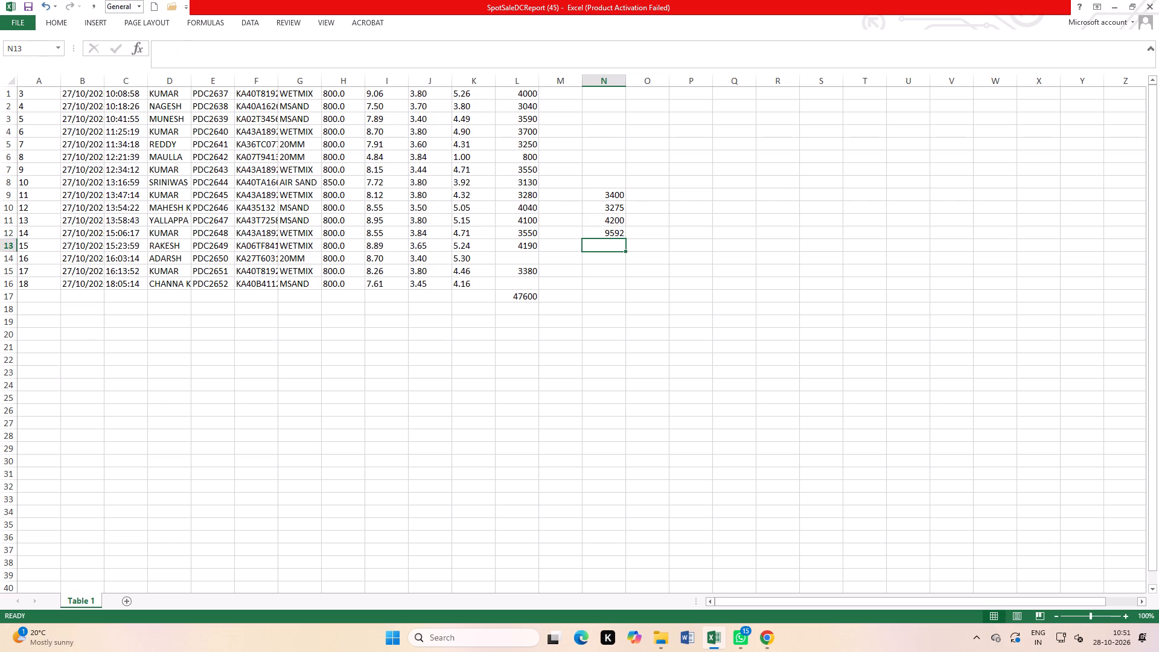
key(Up)
text(3592)
key(Return)
Total the listed values N9:N12 in cell N13 with AutoSum.
click(58, 23)
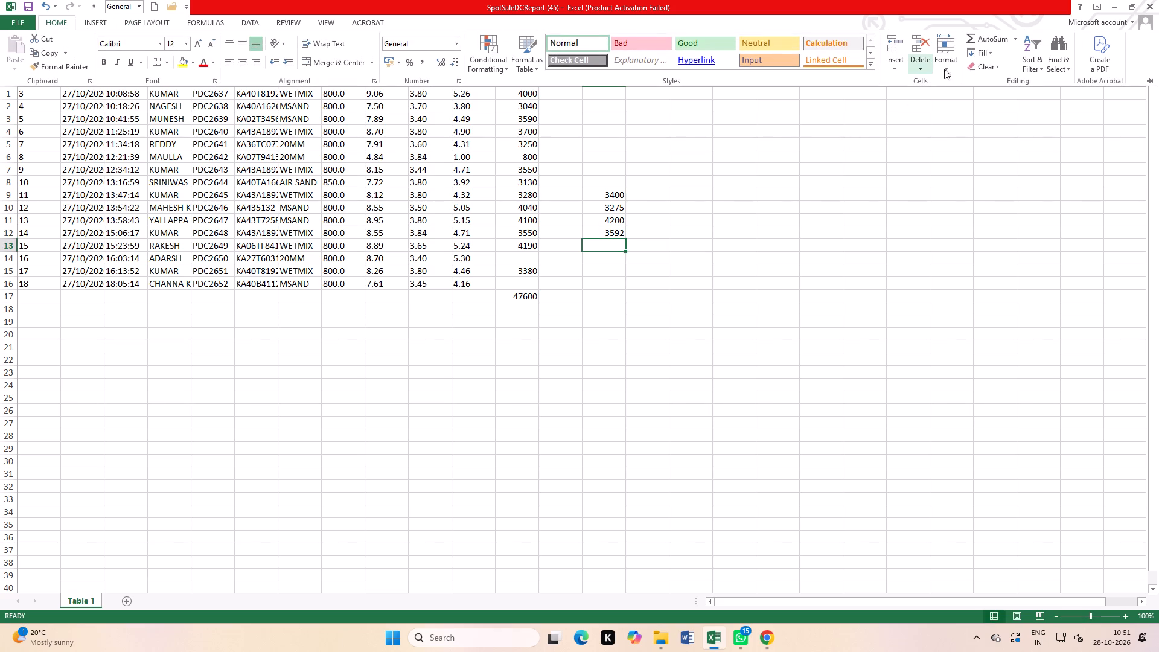
click(1008, 39)
key(Return)
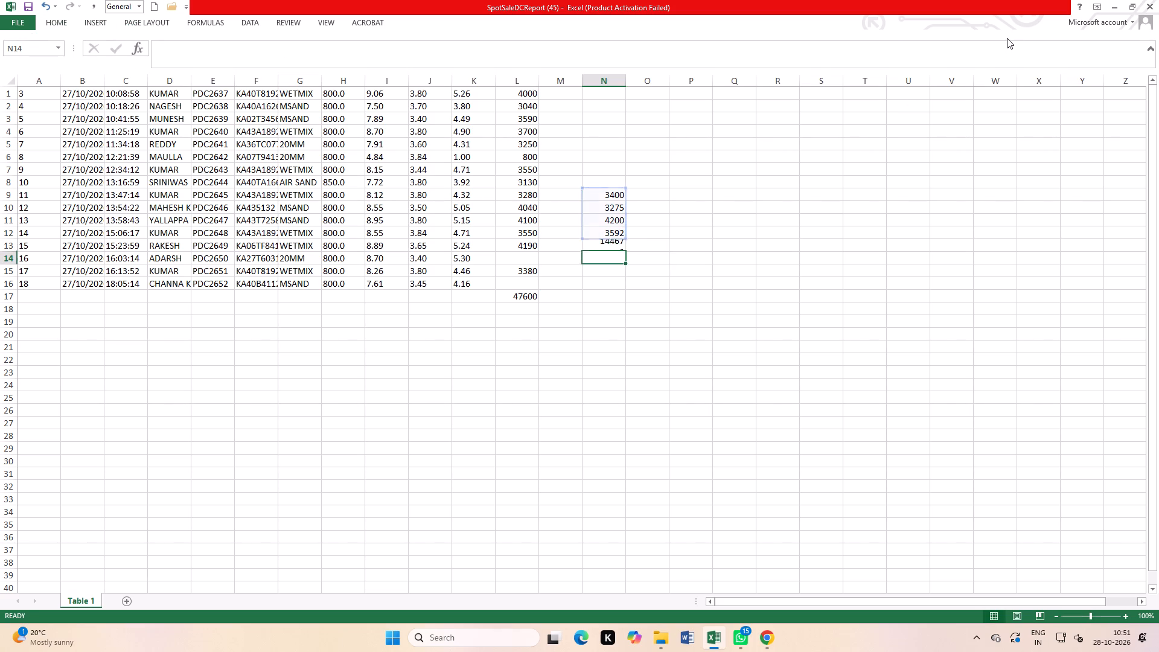
Enter the deduction -14460 in L18 beneath the sales total and check the net sum of L17:L18.
click(520, 310)
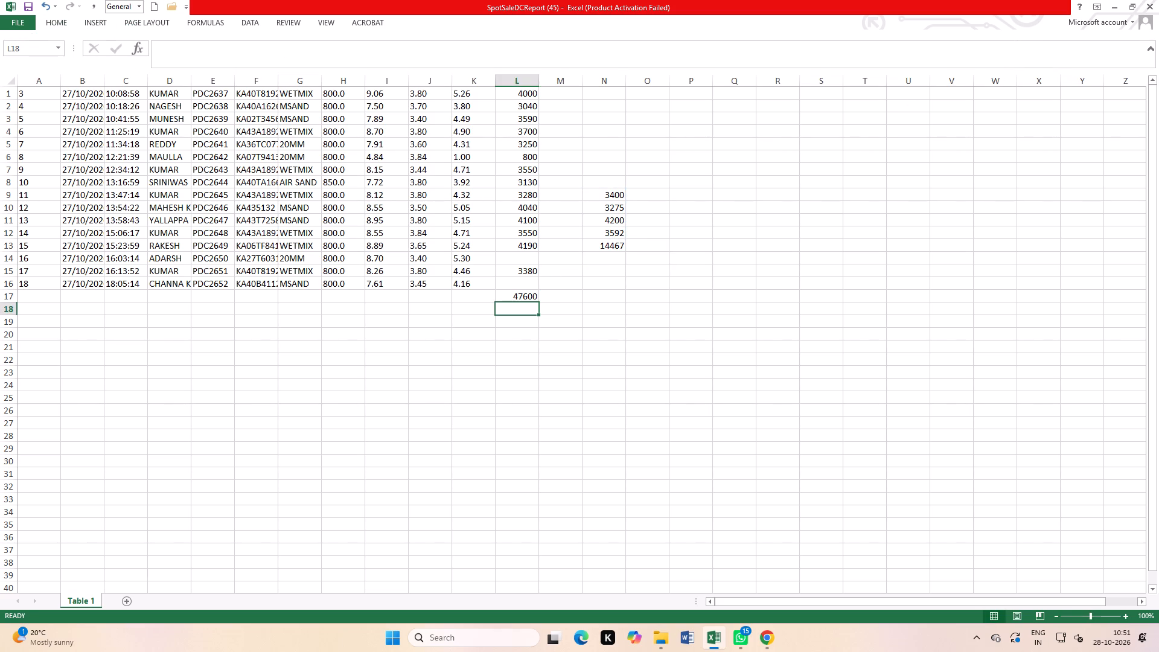
key(minus)
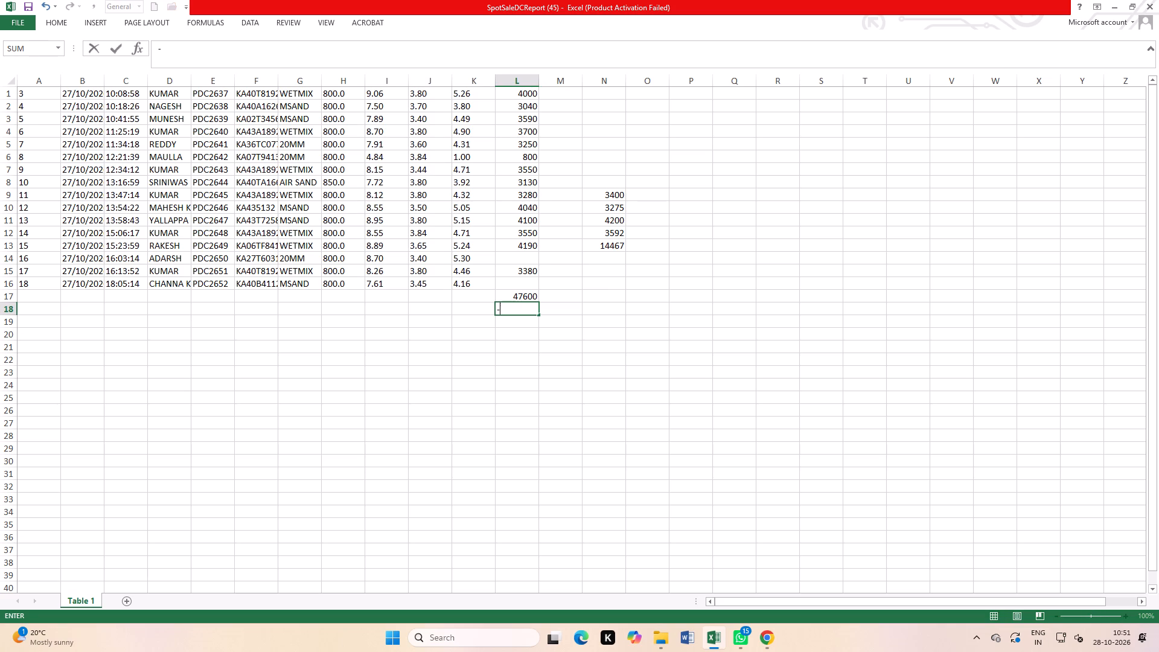
text(14)
text(460)
key(Return)
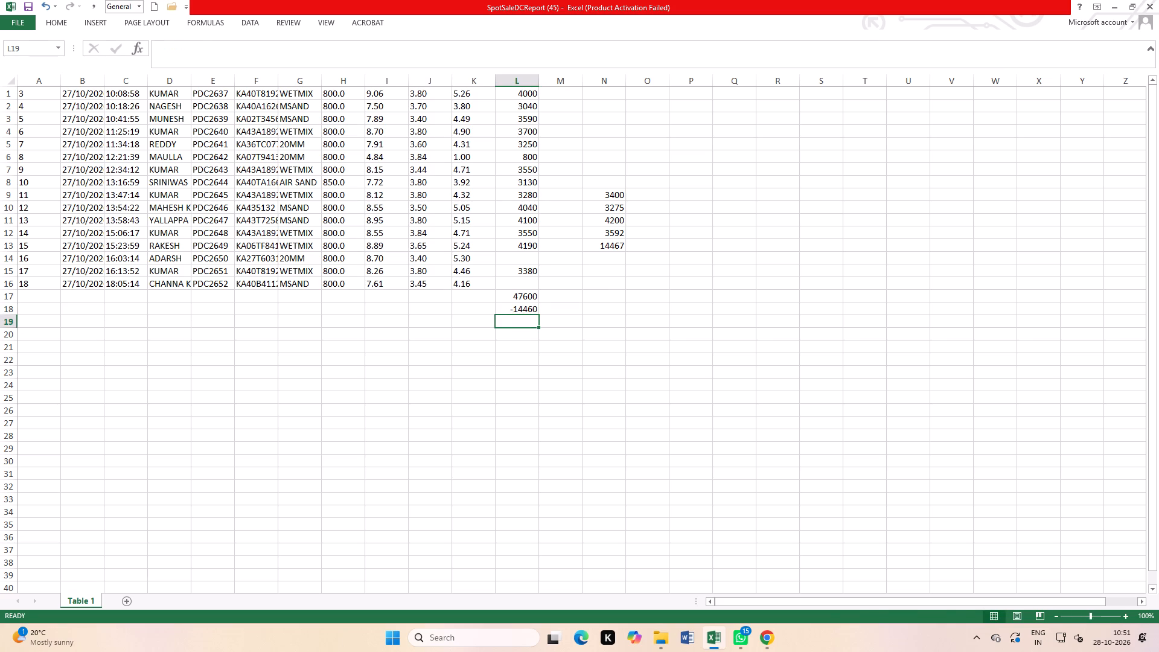
drag(525, 295, 525, 315)
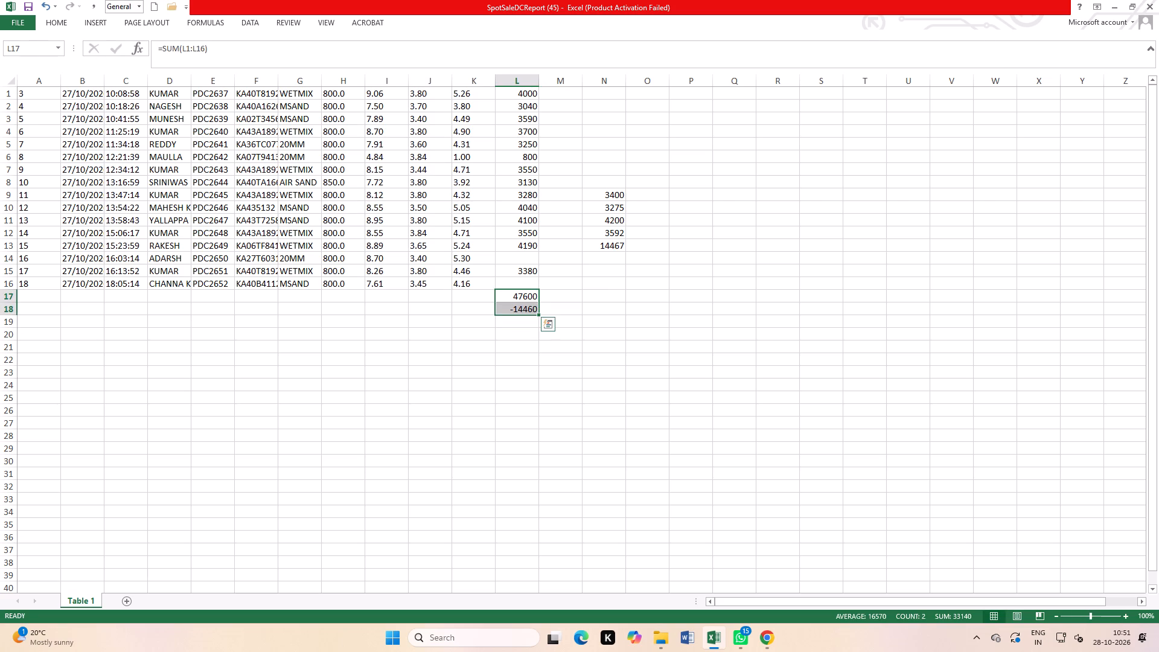
click(524, 316)
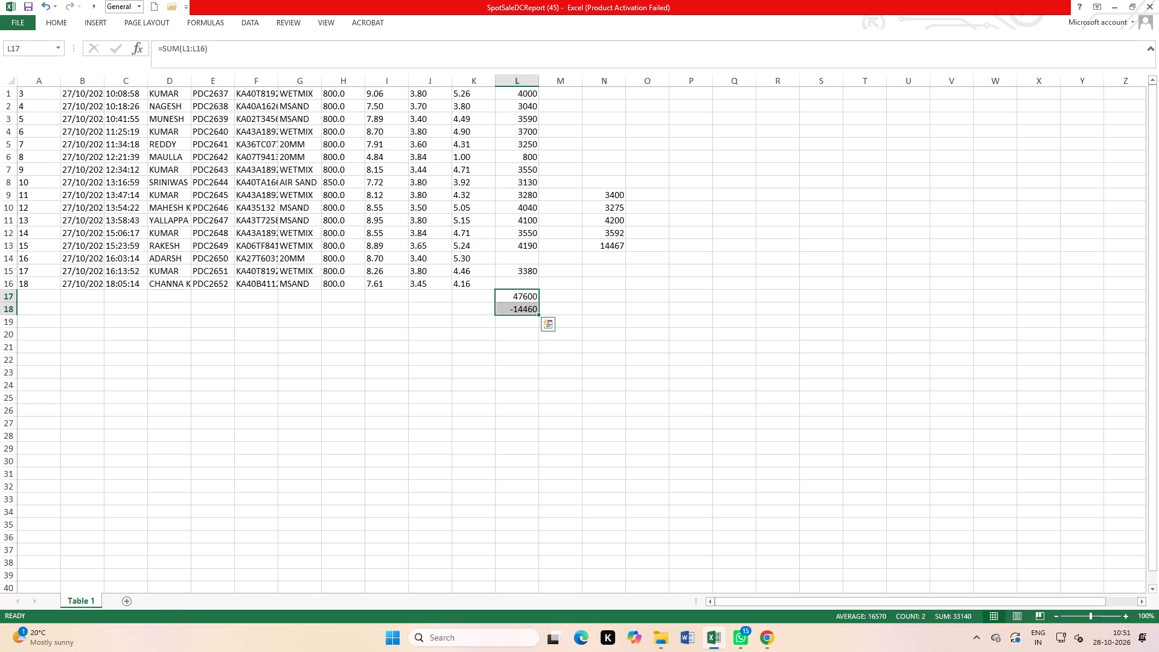
Add the deductions -1200 and -100 in L19:L20 and check the net sum from L17 down through them.
click(523, 324)
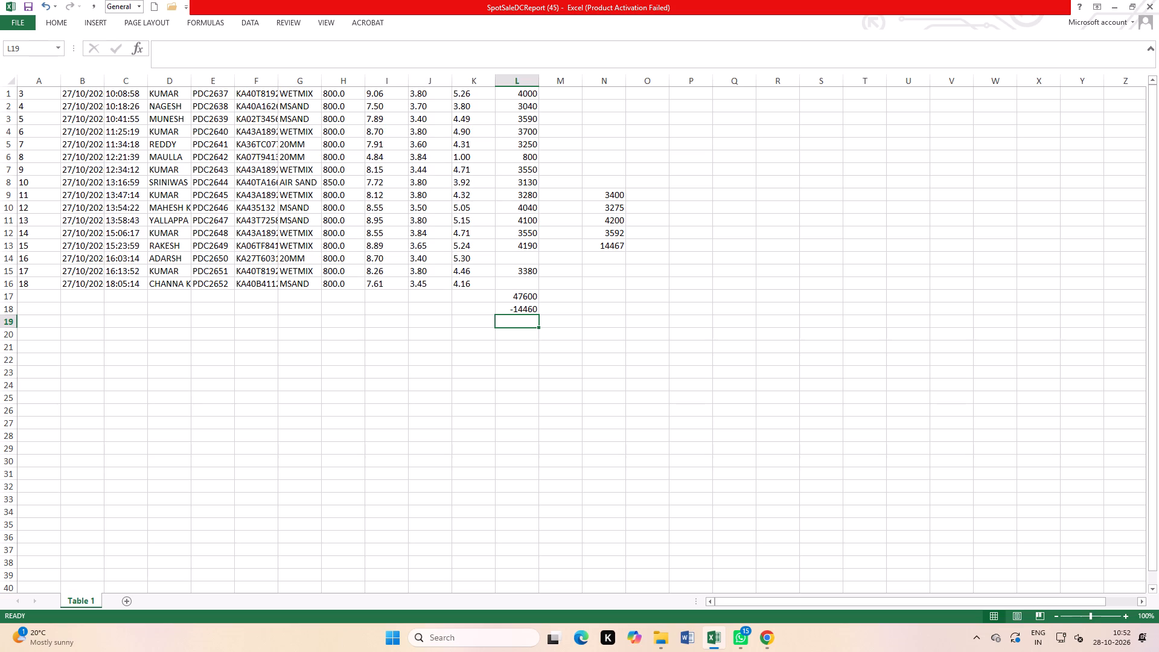
key(minus)
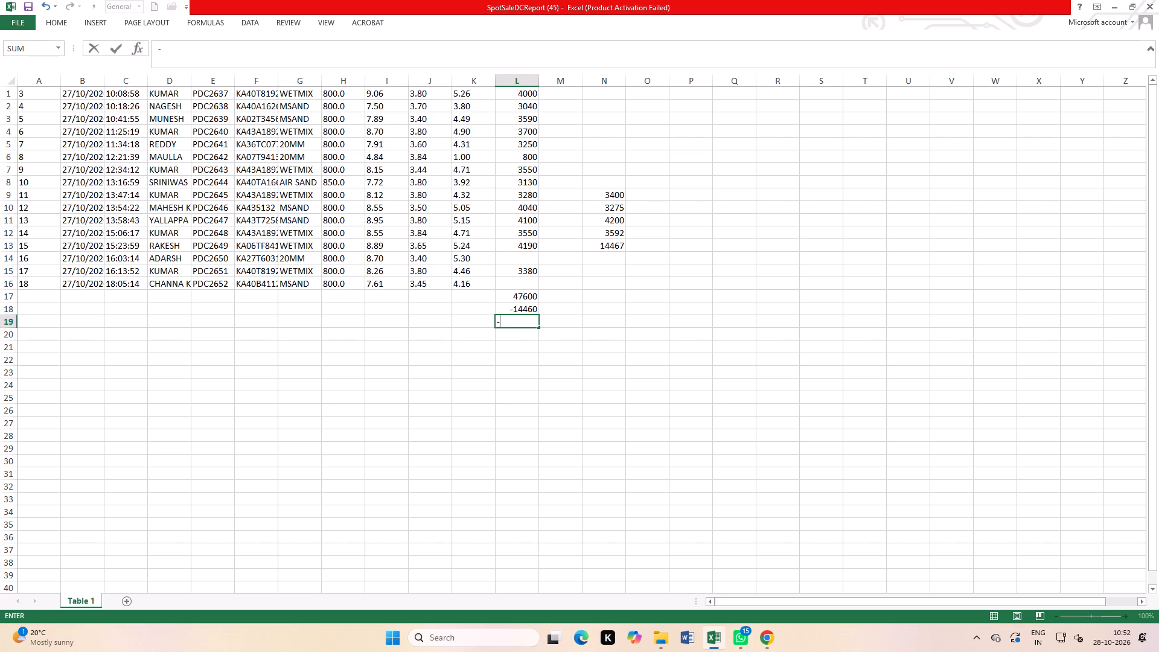
text(1200)
key(Return)
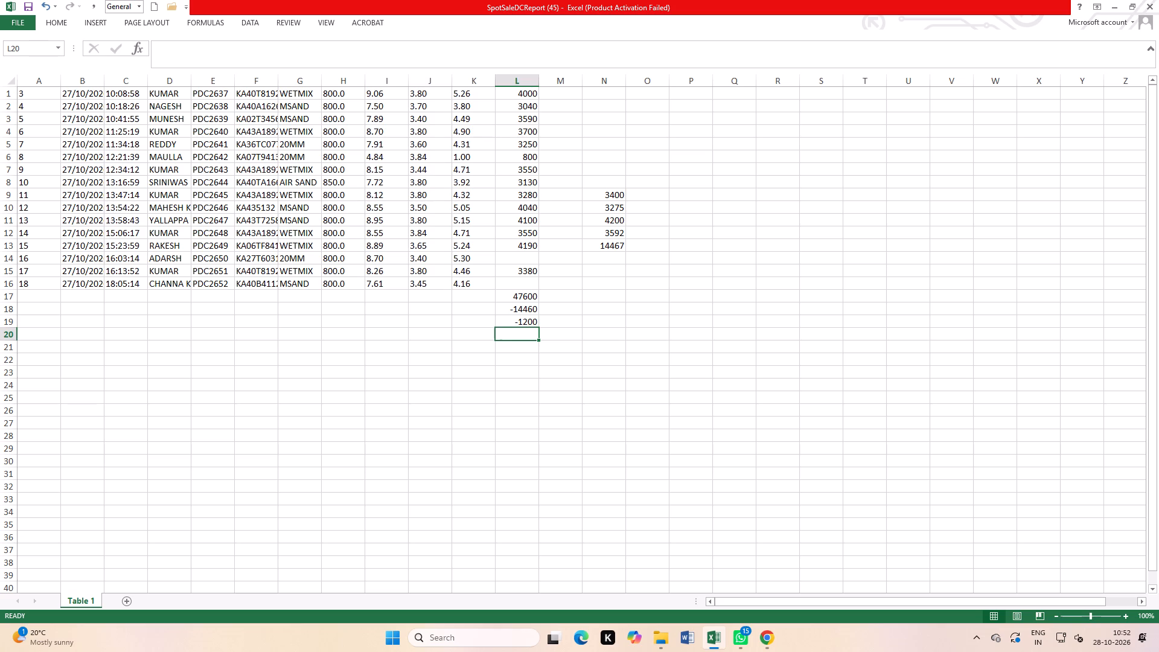
key(minus)
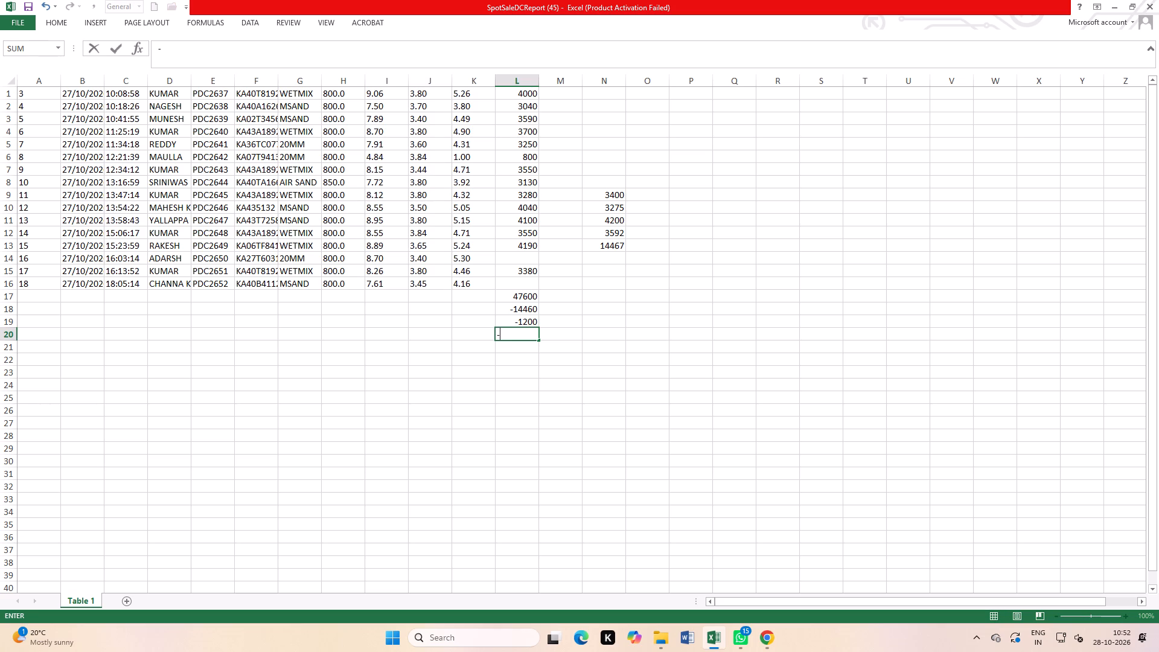
text(100)
key(Return)
drag(520, 293, 526, 342)
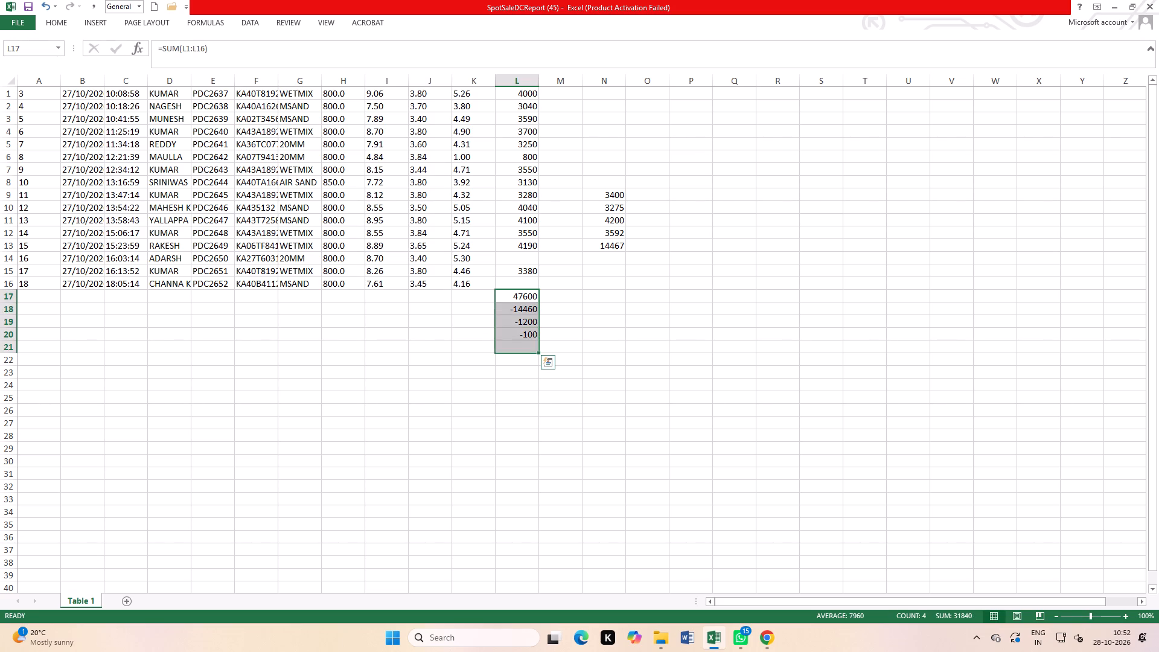